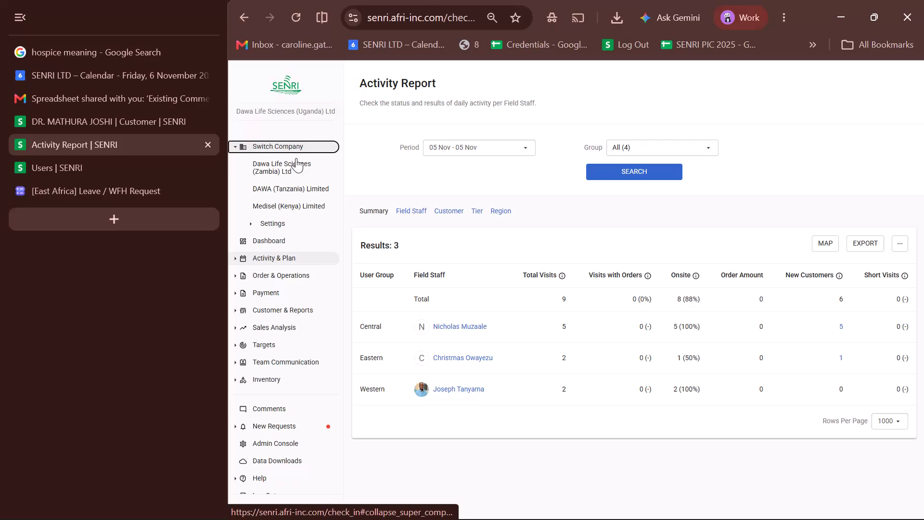
Switch to Dawa Life Sciences (Zambia) Ltd and search its Activity Report for the period Yesterday.
left_click(291, 166)
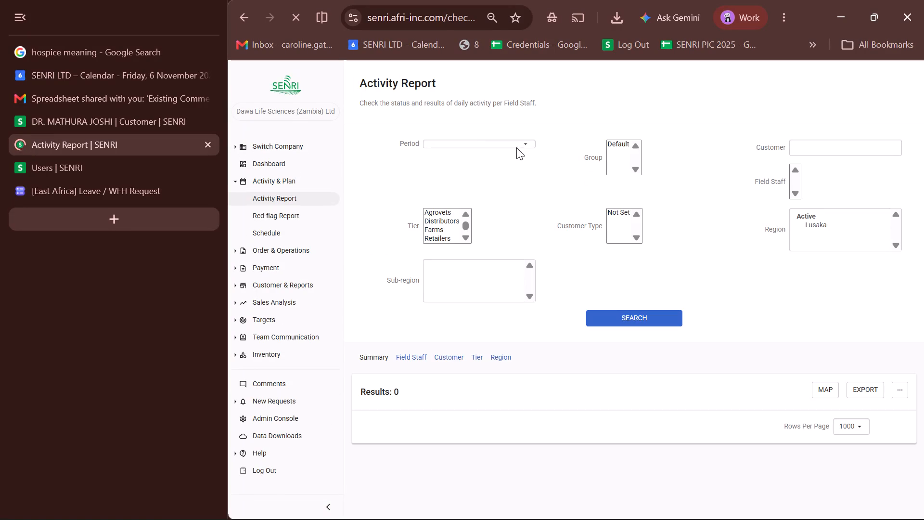
left_click(491, 152)
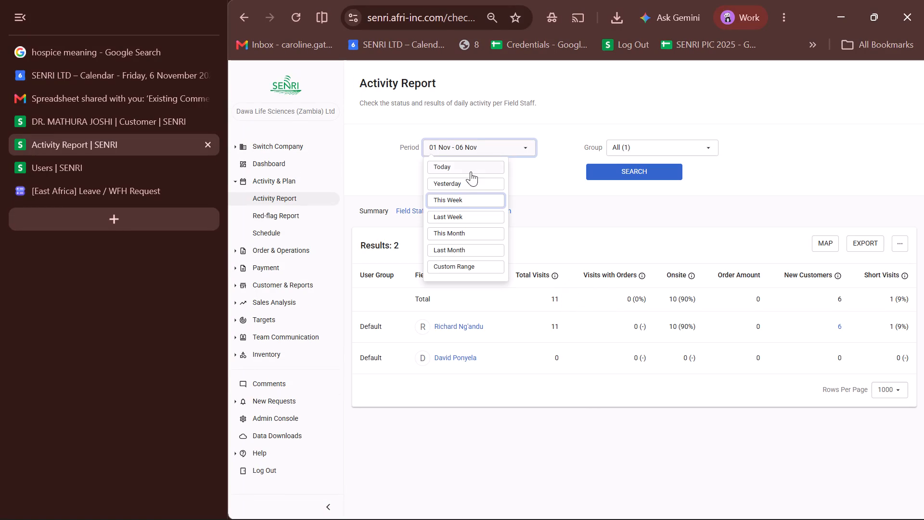
left_click(457, 185)
left_click(644, 172)
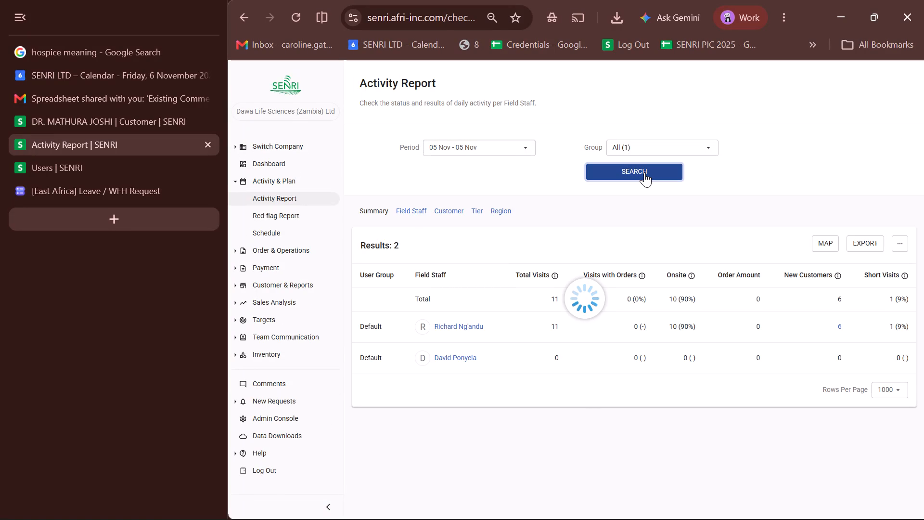
triple_click(644, 172)
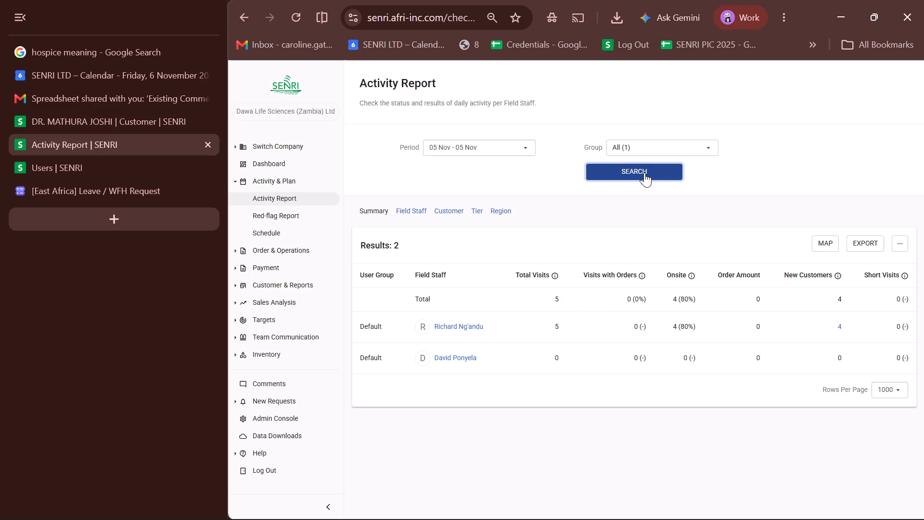
left_click_drag(654, 171, 850, 245)
left_click(850, 245)
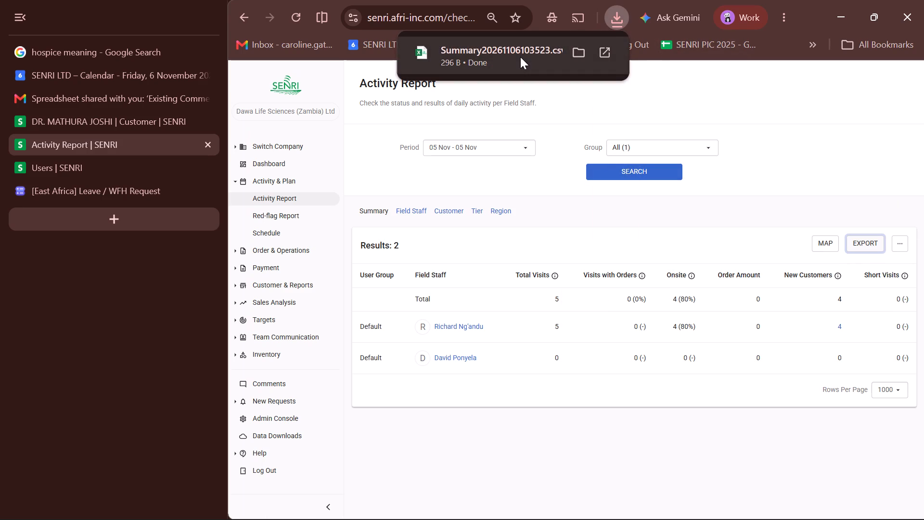
left_click(520, 57)
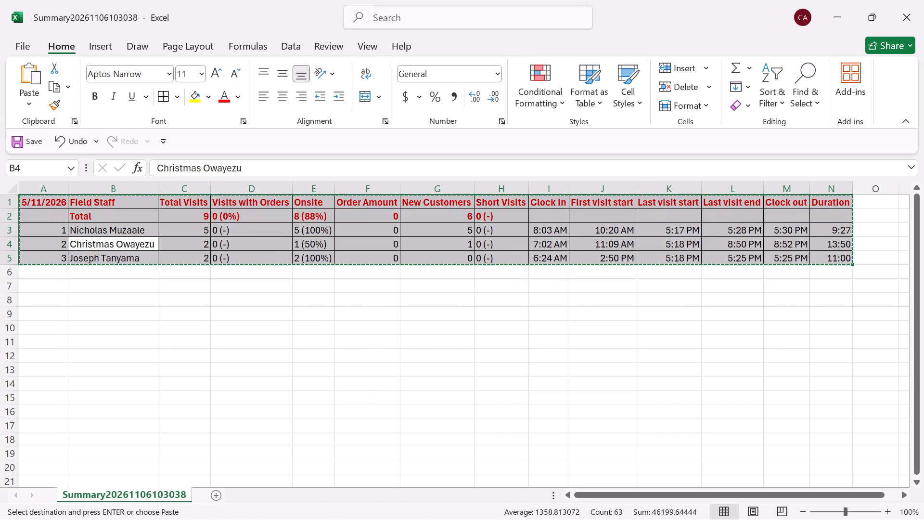
left_click(411, 333)
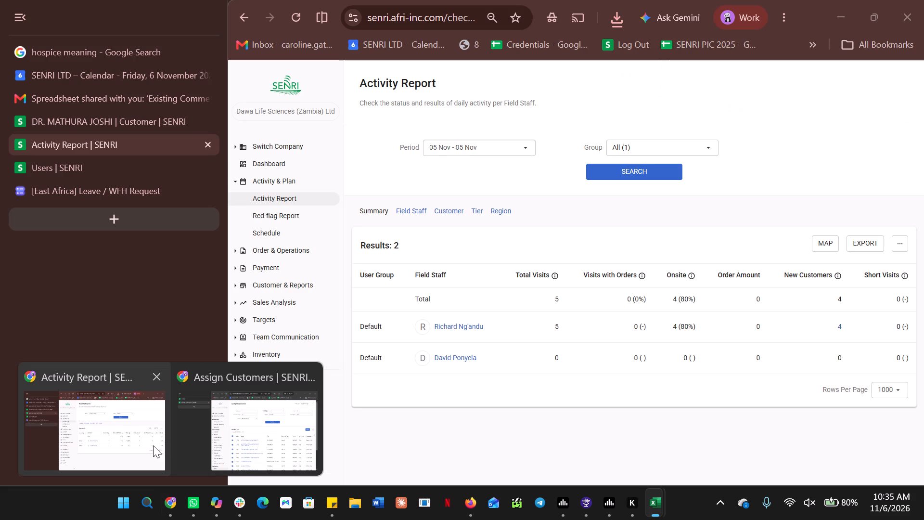
Return to the Activity Report in Chrome, download its attendance data, and open the 20261106_attendance (7) file in Excel.
left_click(152, 446)
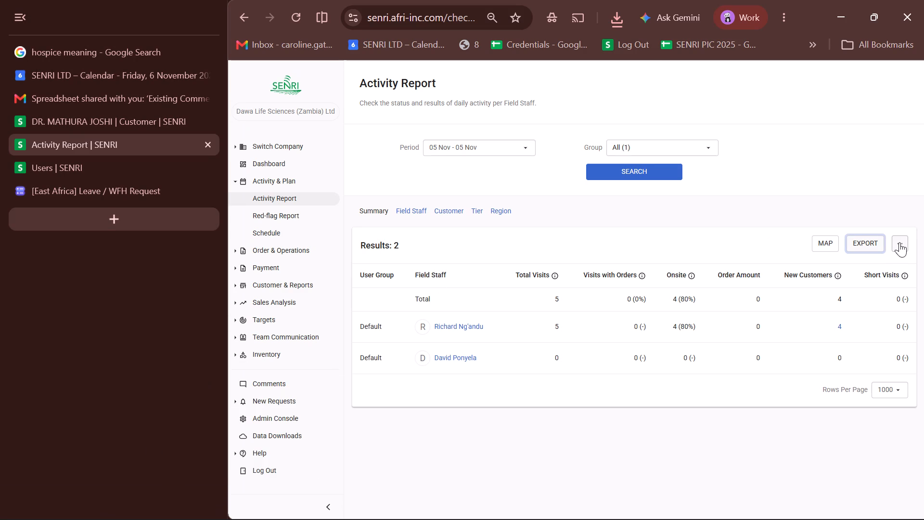
left_click(900, 242)
left_click(856, 269)
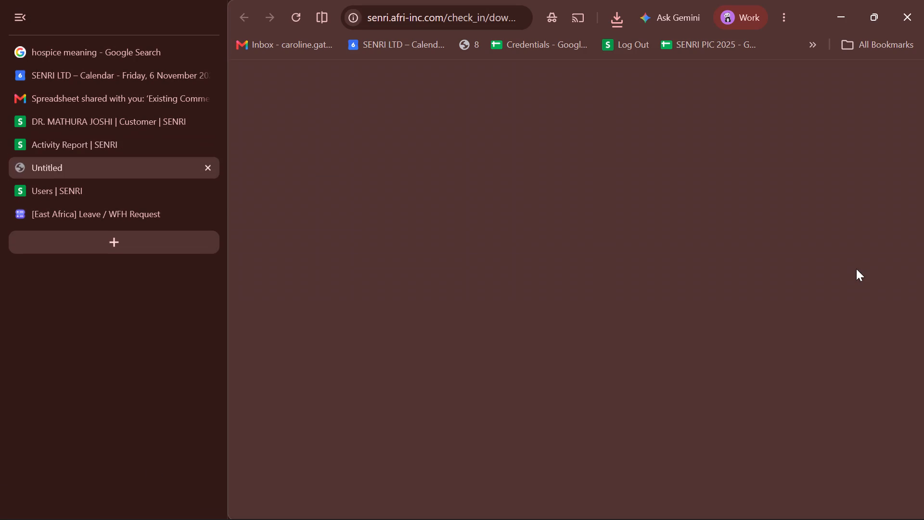
left_click(616, 24)
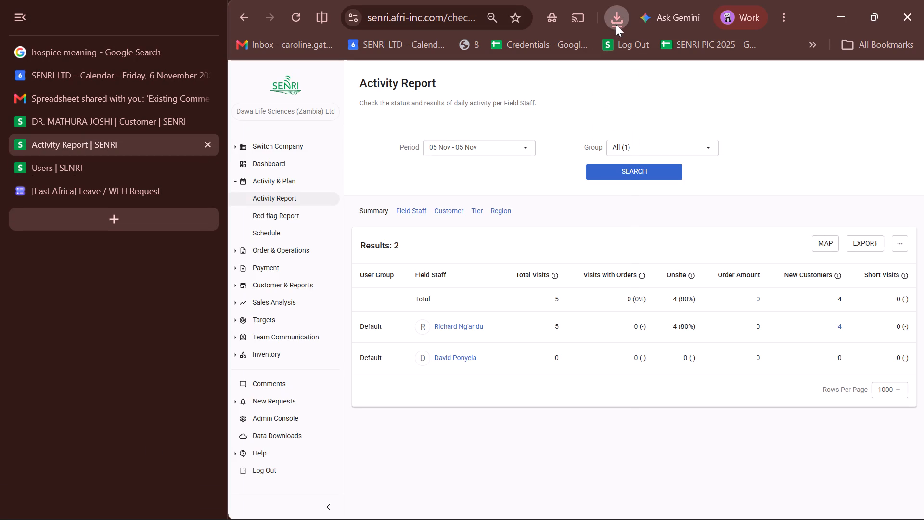
left_click(510, 81)
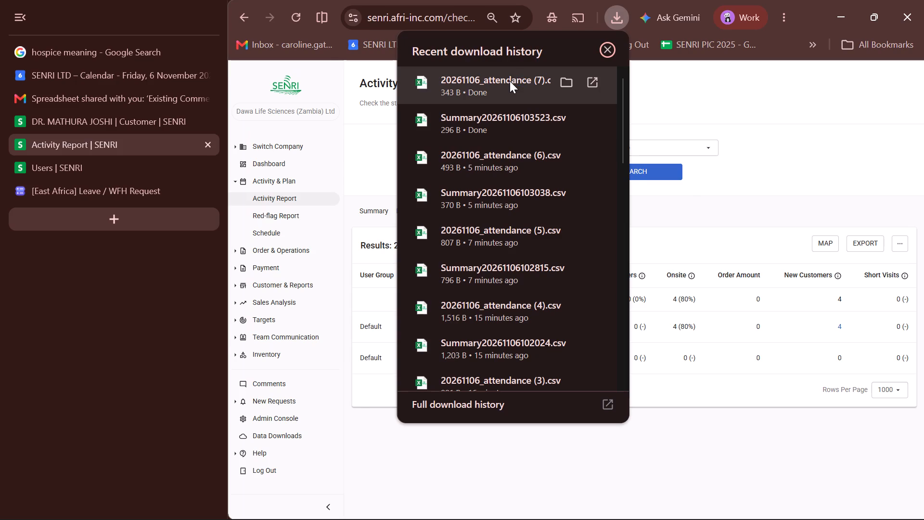
left_click(411, 209)
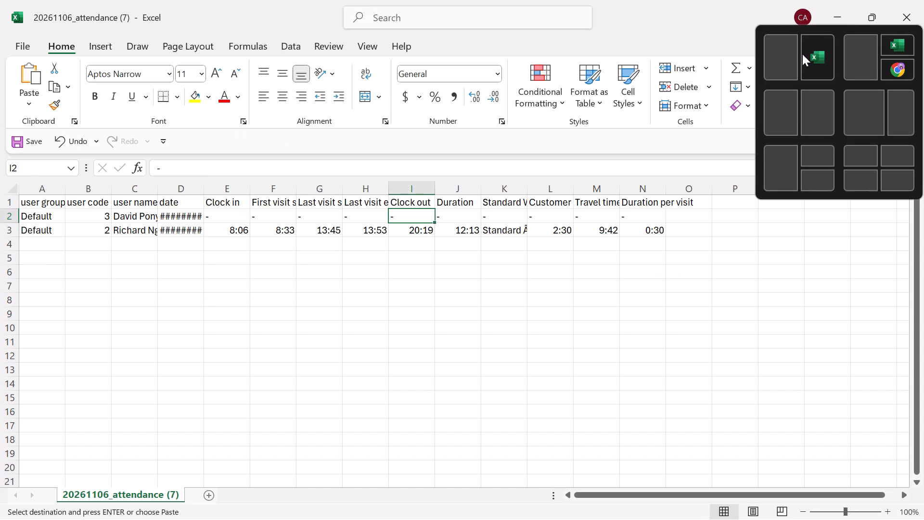
With the attendance and summary workbooks side by side, move attendance cells E3:J3 into the summary sheet starting at I3.
left_click(802, 54)
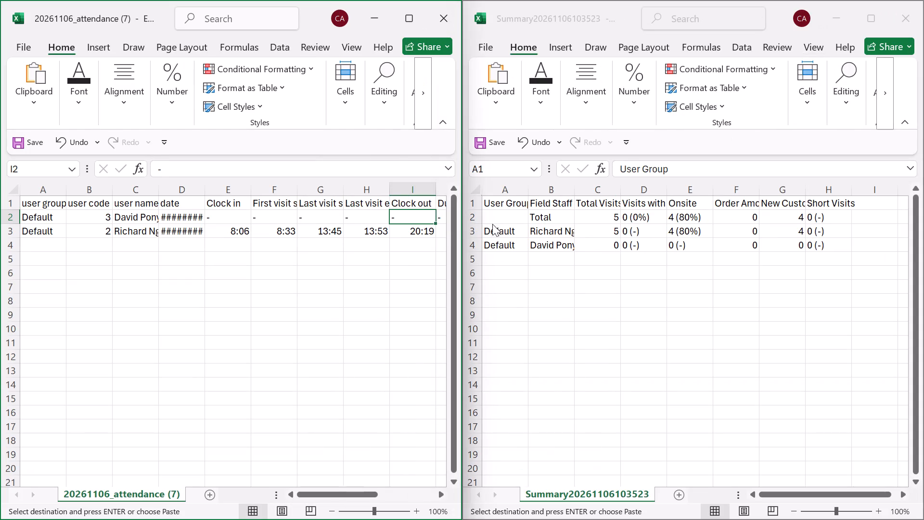
left_click_drag(236, 232, 451, 238)
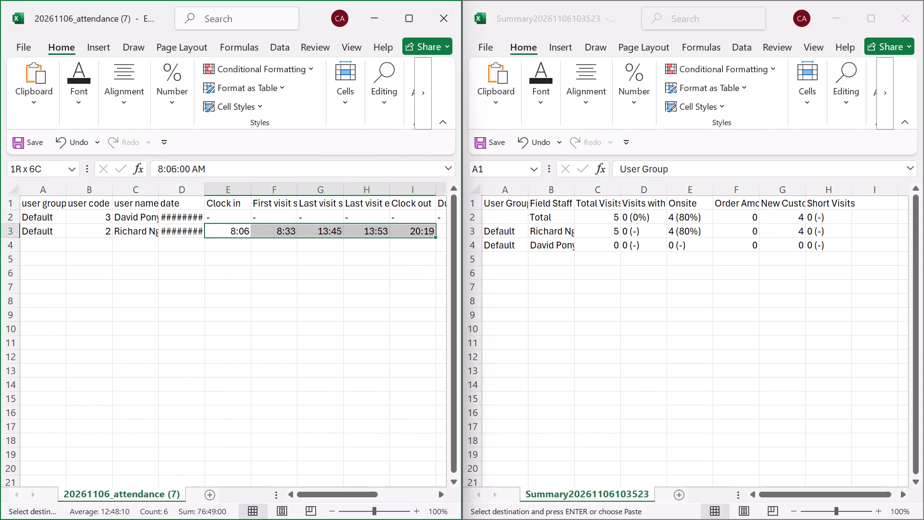
left_click_drag(451, 238, 385, 235)
key("ctrl+x")
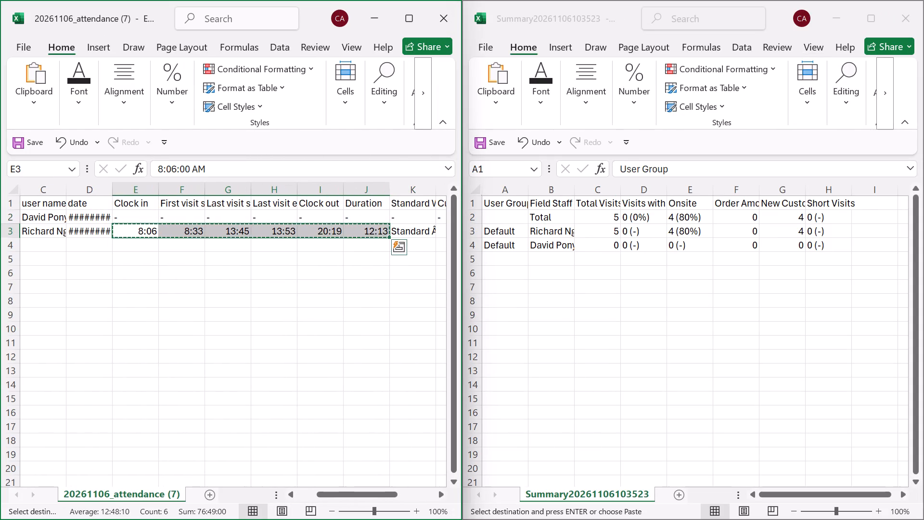
double_click(860, 234)
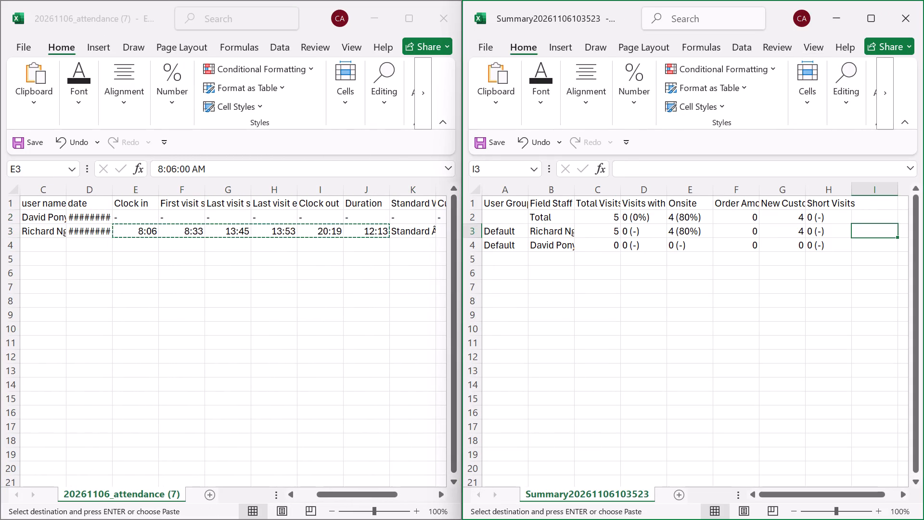
key("ctrl+v")
Move the Clock in to Duration entries in attendance cells E2:J2 into the summary sheet starting at I4.
double_click(146, 215)
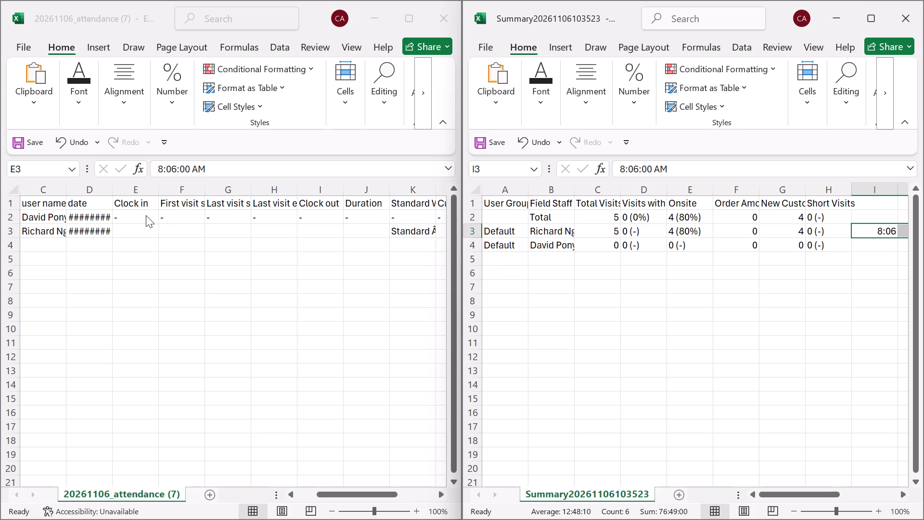
left_click_drag(136, 215, 361, 215)
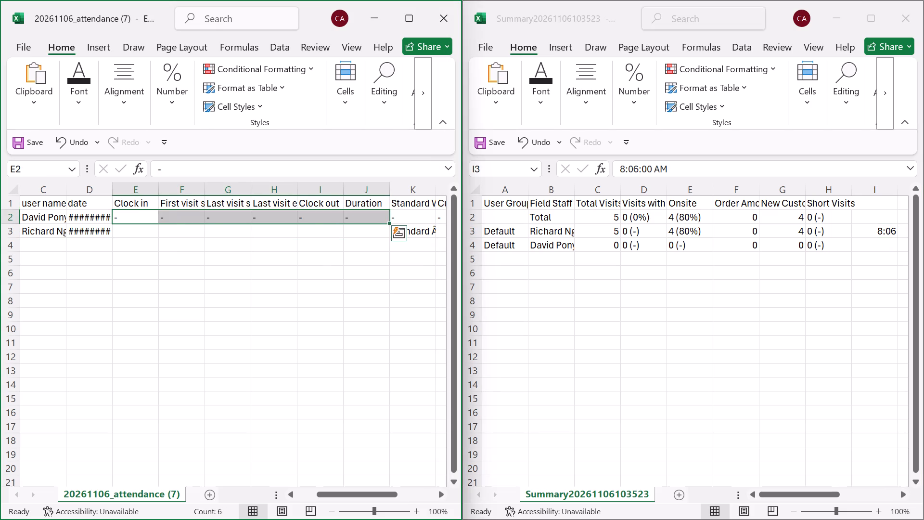
key("ctrl+x")
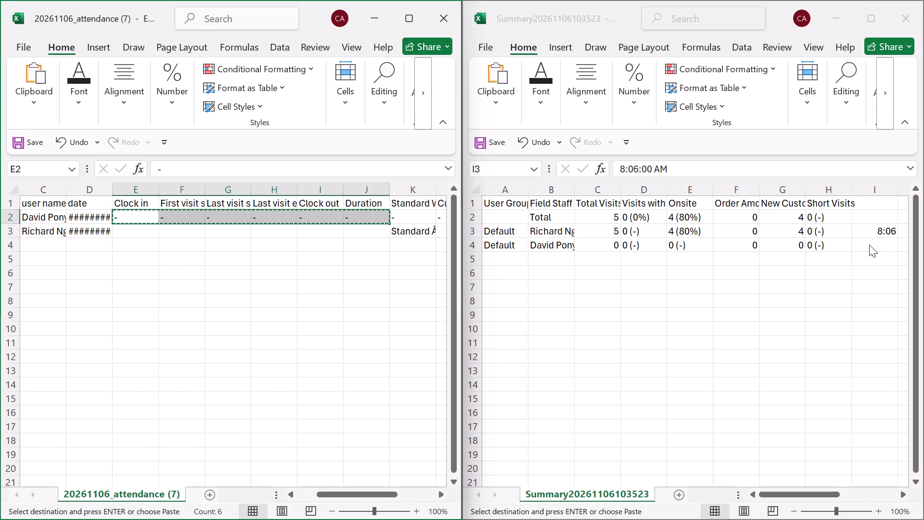
left_click(869, 245)
left_click(869, 245)
key("ctrl+v")
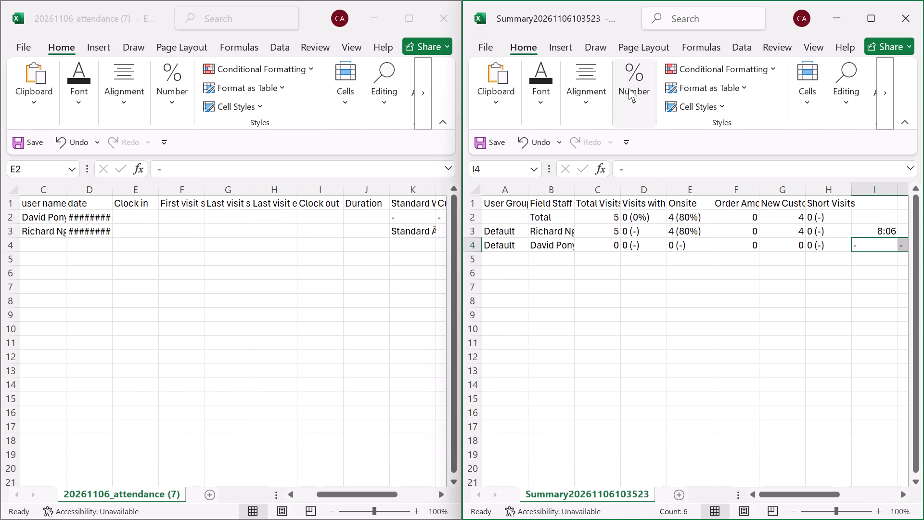
Close the attendance workbook without saving its changes and maximize the summary workbook.
left_click(433, 14)
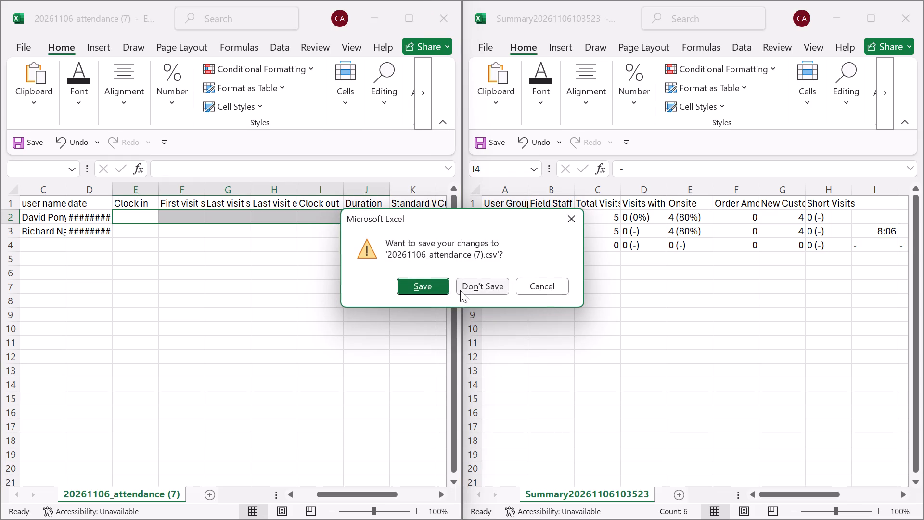
left_click(464, 293)
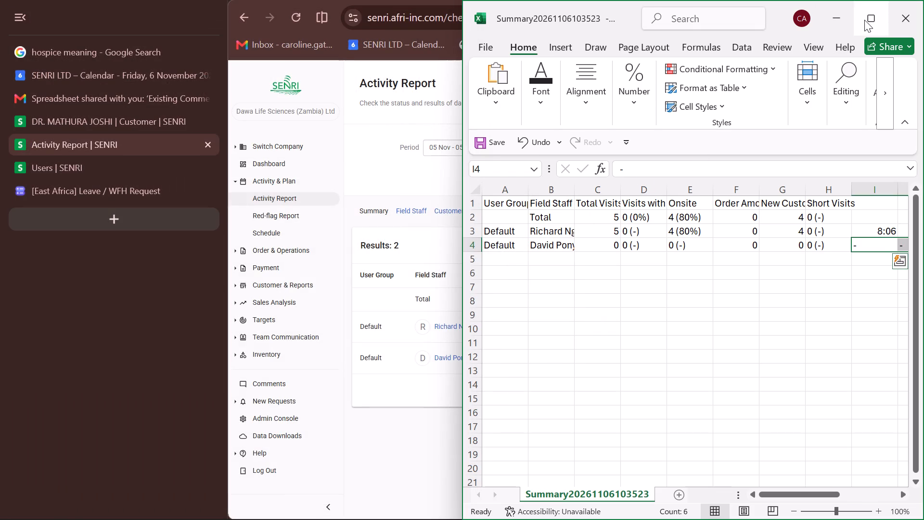
left_click(864, 20)
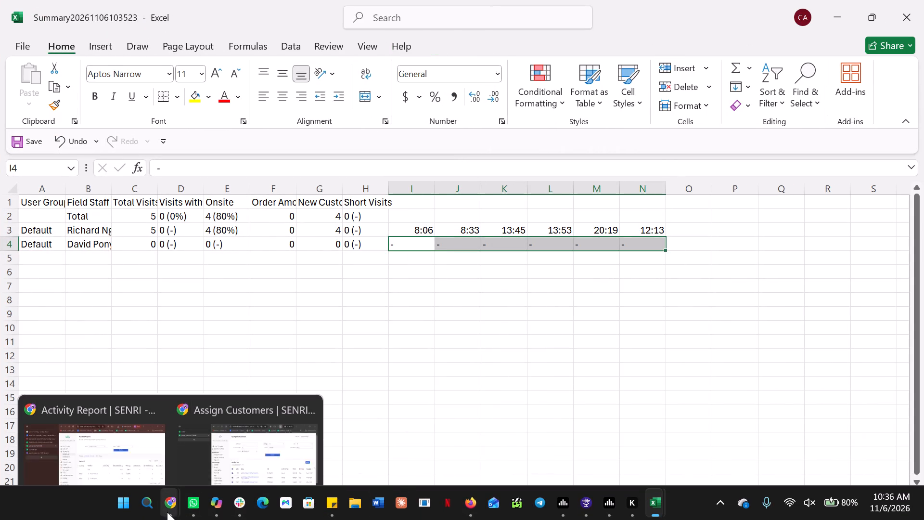
Reopen the downloaded 20261106_attendance (7) file from Chrome's recent downloads.
left_click(116, 442)
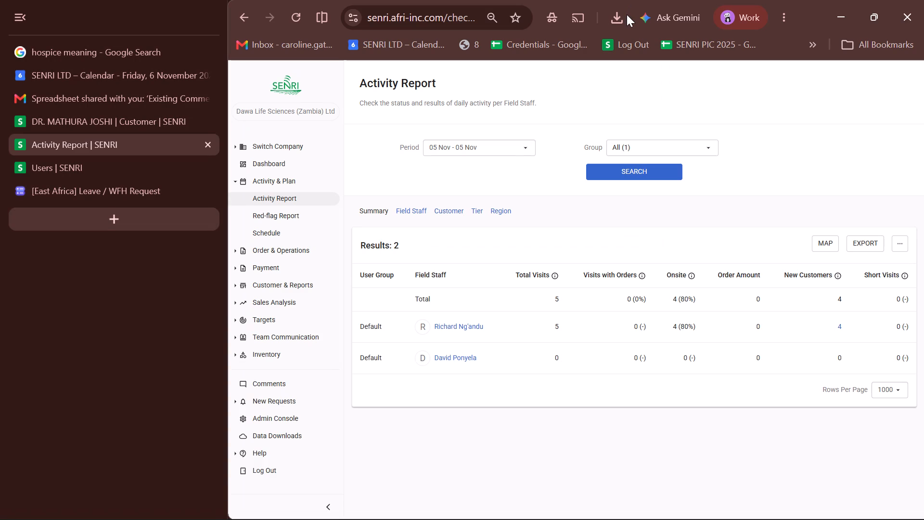
left_click(623, 17)
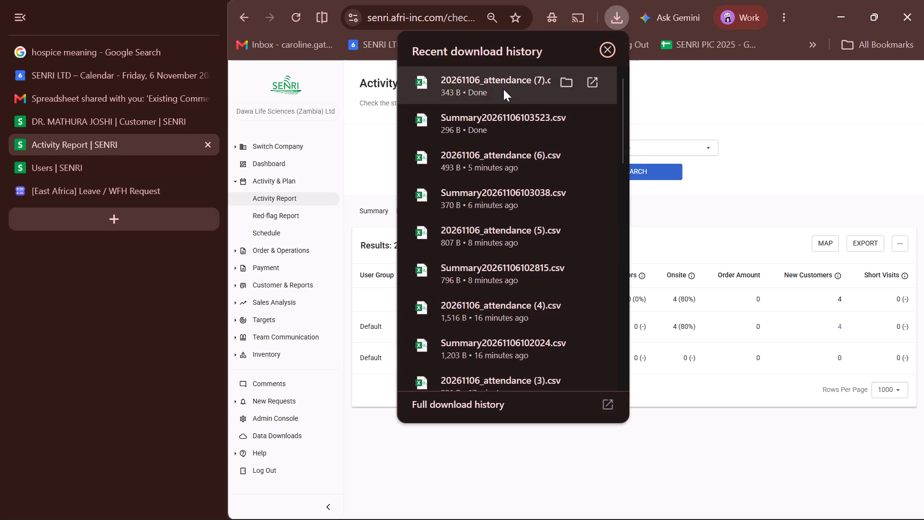
left_click(503, 89)
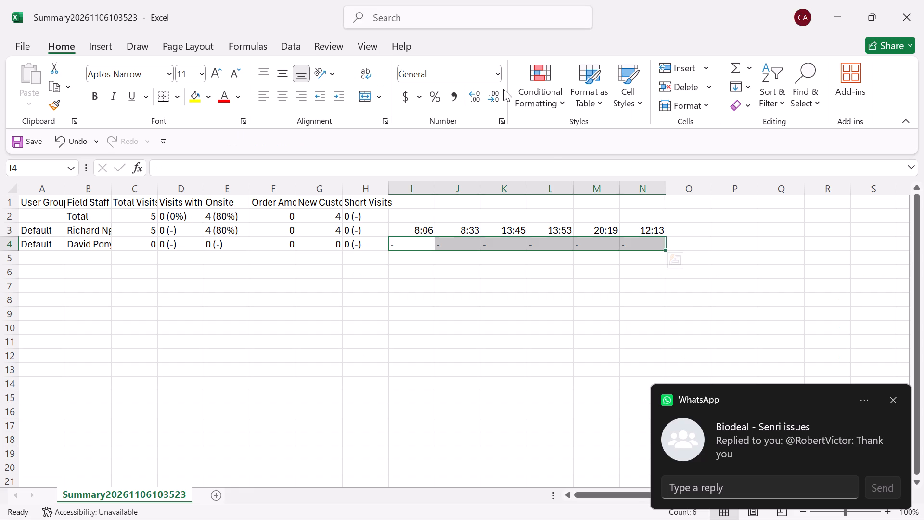
left_click(470, 221)
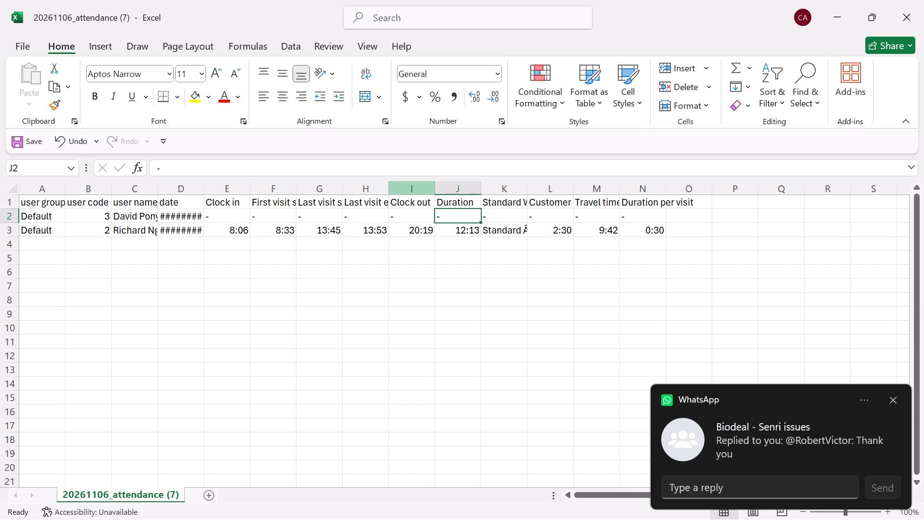
left_click_drag(213, 199, 450, 202)
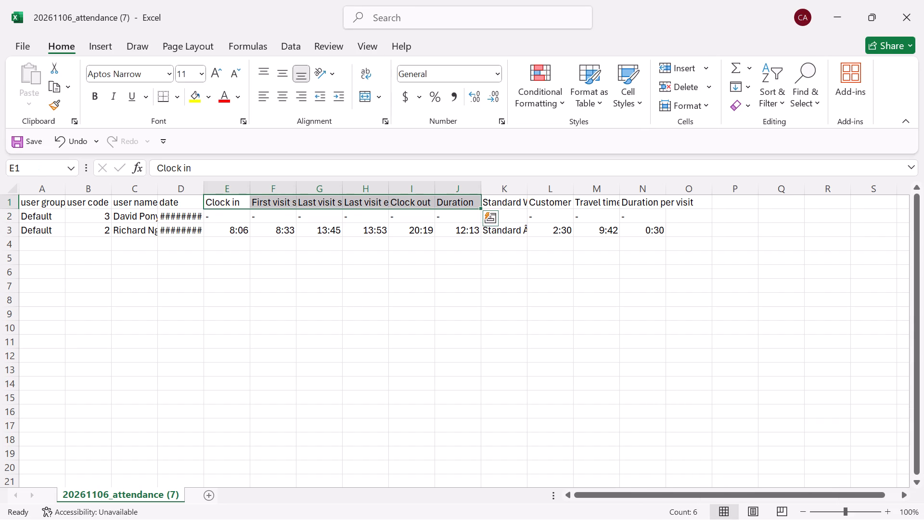
key("ctrl+x")
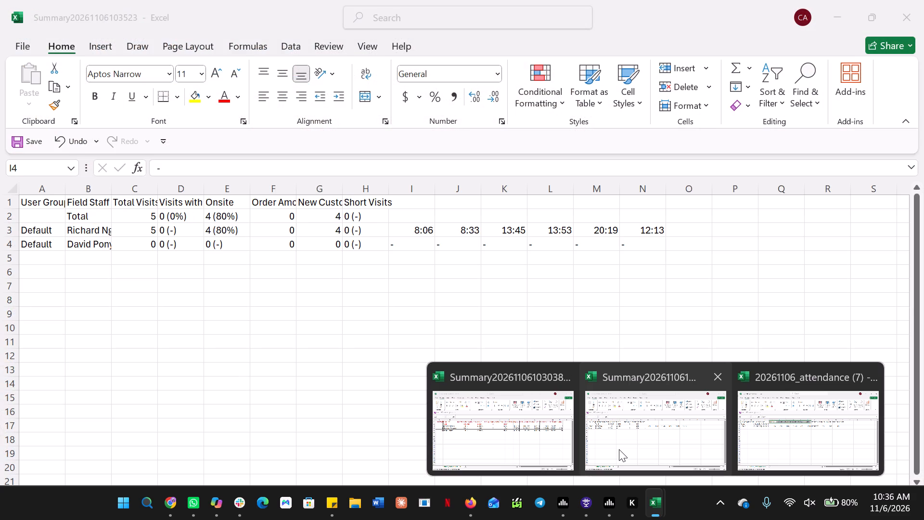
left_click(619, 449)
left_click(416, 205)
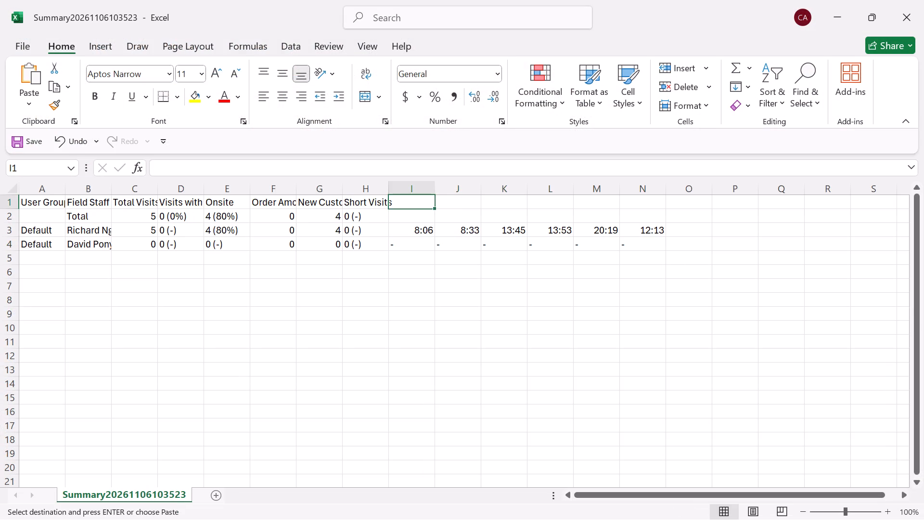
key("ctrl+v")
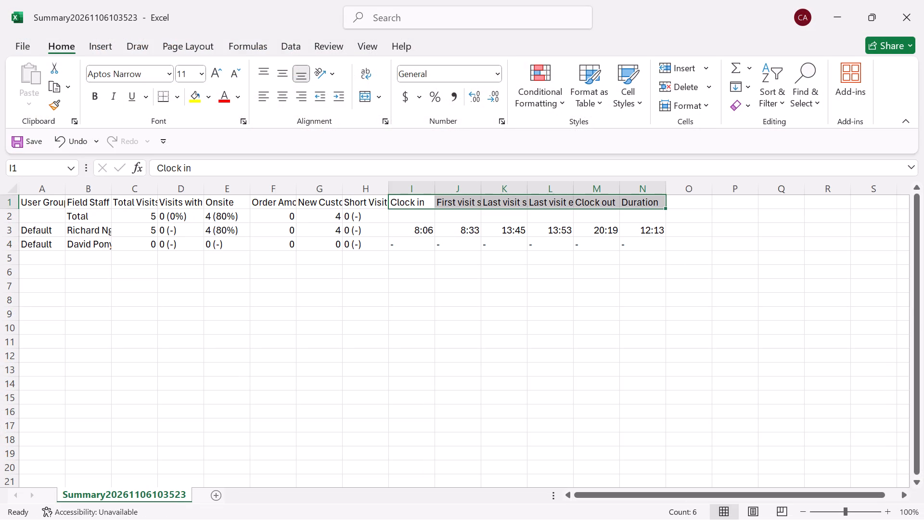
Number the two field staff rows 1 and 2 in cells A3 and A4, replacing the group names.
left_click(36, 231)
key("1")
key("Return")
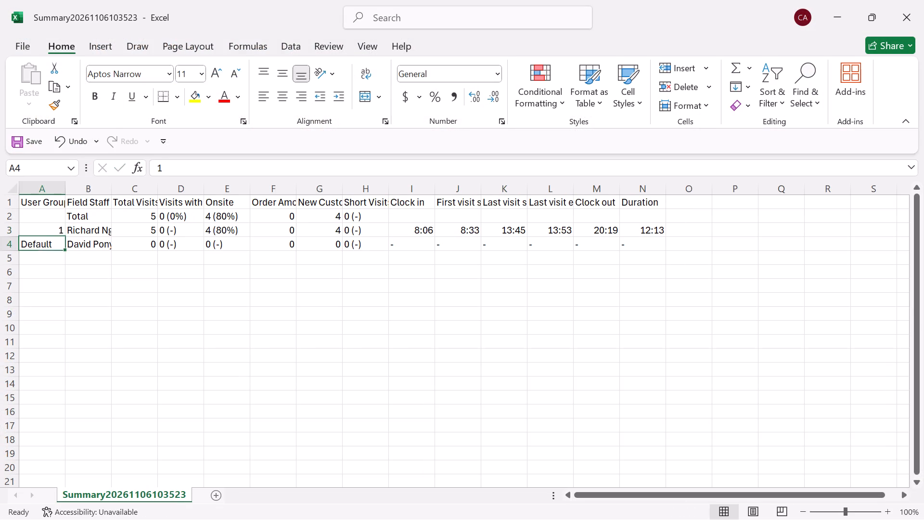
key("2")
key("Return")
Replace the User Group header in cell A1 with the date 5/11/2026.
left_click(37, 204)
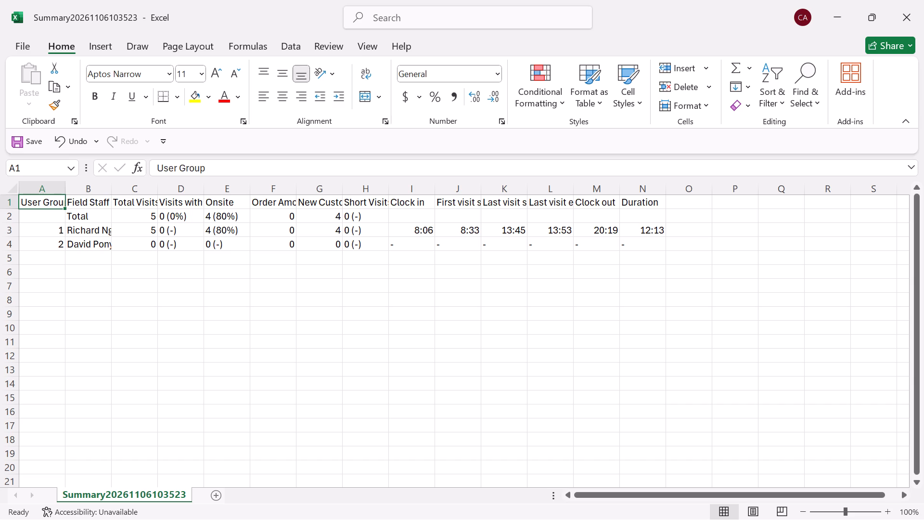
key("2")
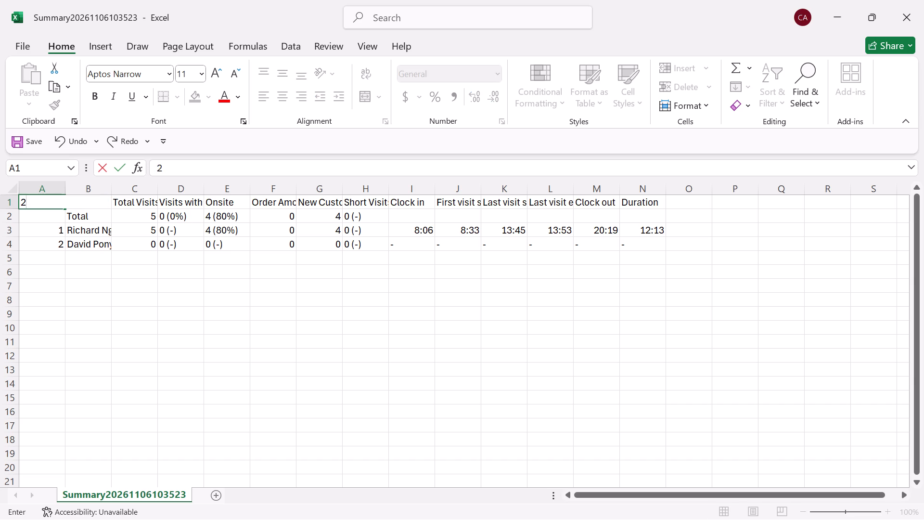
key("BackSpace")
type("5/11/2026")
key("Return")
Format the header and Total rows, rows 1 and 2, in bold red text.
left_click_drag(0, 198, 0, 214)
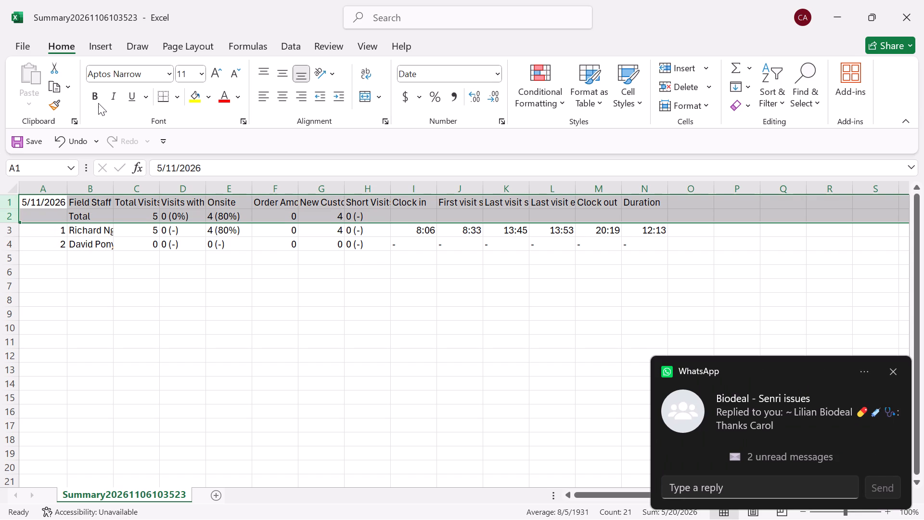
left_click(98, 103)
left_click(217, 94)
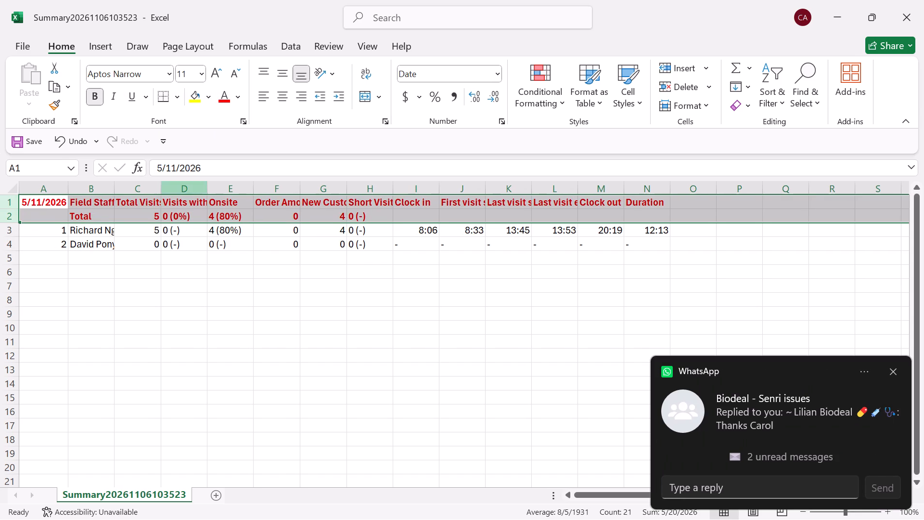
Apply All Borders to the whole summary table, A1:N4.
left_click(166, 245)
key("ctrl+a")
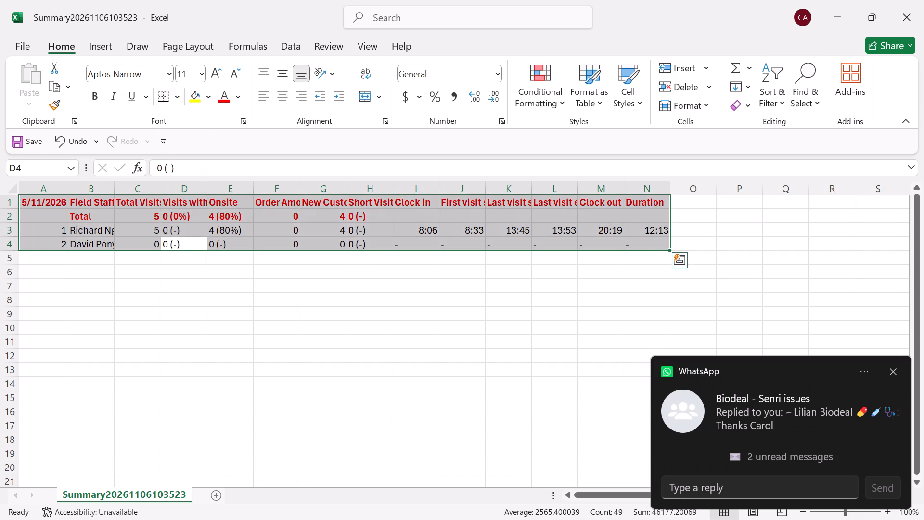
left_click(177, 94)
left_click(204, 244)
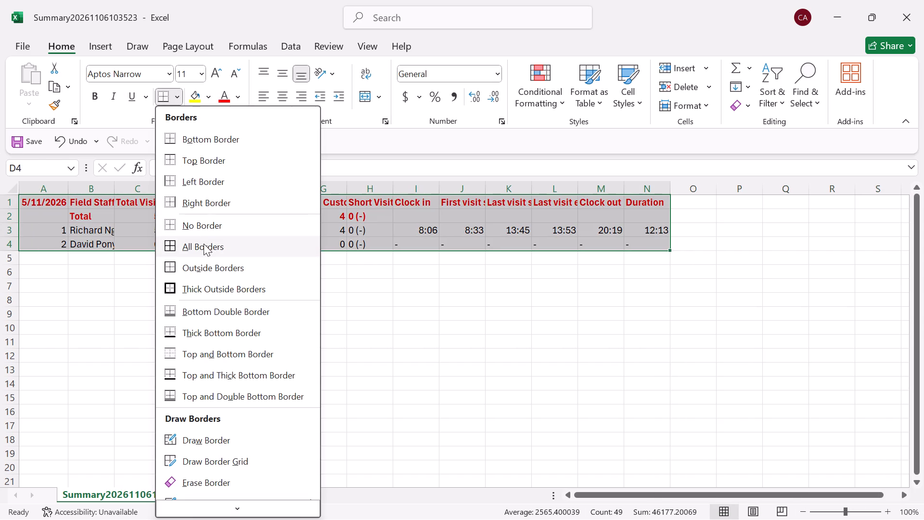
Auto-fit the width of all columns in the summary sheet to their contents.
left_click_drag(12, 190, 65, 186)
left_click(65, 186)
left_click_drag(65, 186, 115, 247)
Cut the entire formatted summary table, A1:N4, for moving elsewhere.
left_click(115, 247)
key("ctrl+a")
key("ctrl+x")
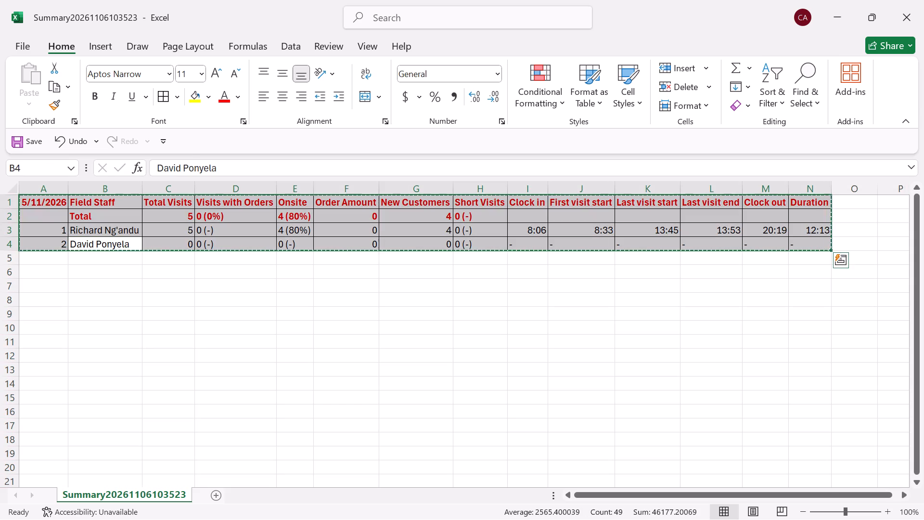
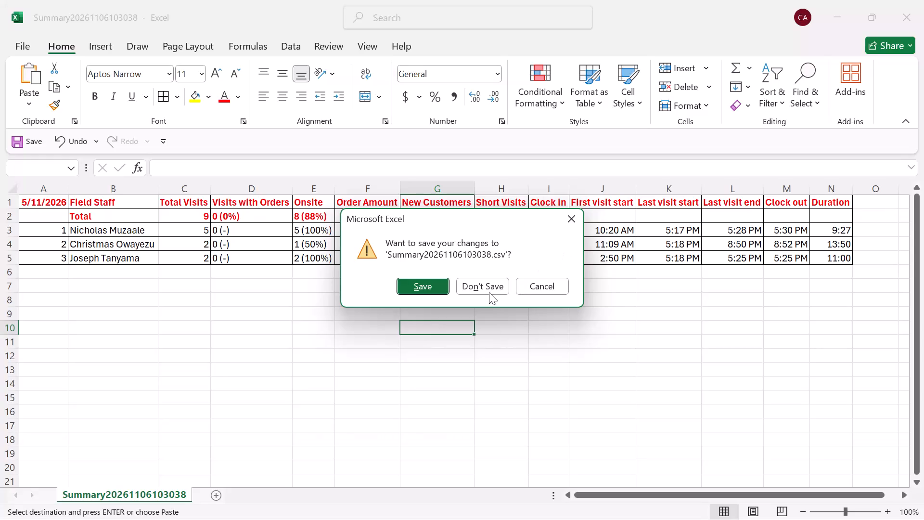
left_click(489, 292)
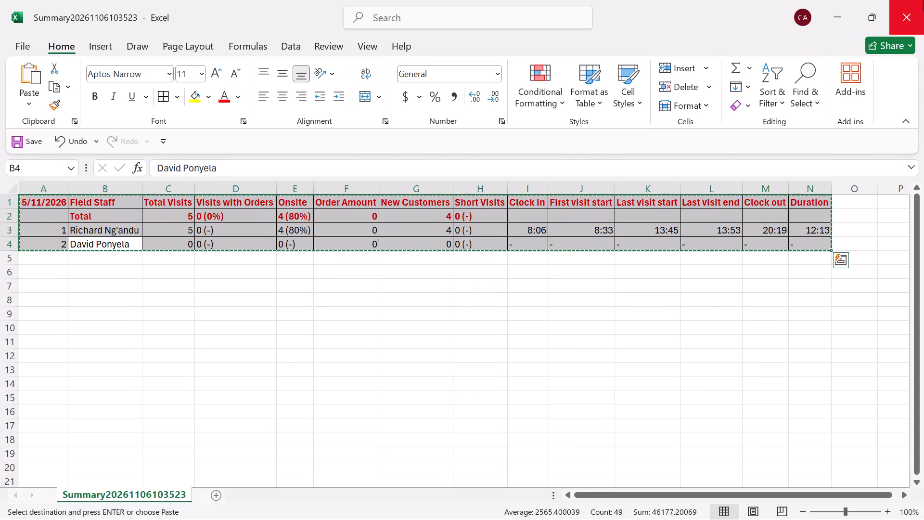
left_click(911, 16)
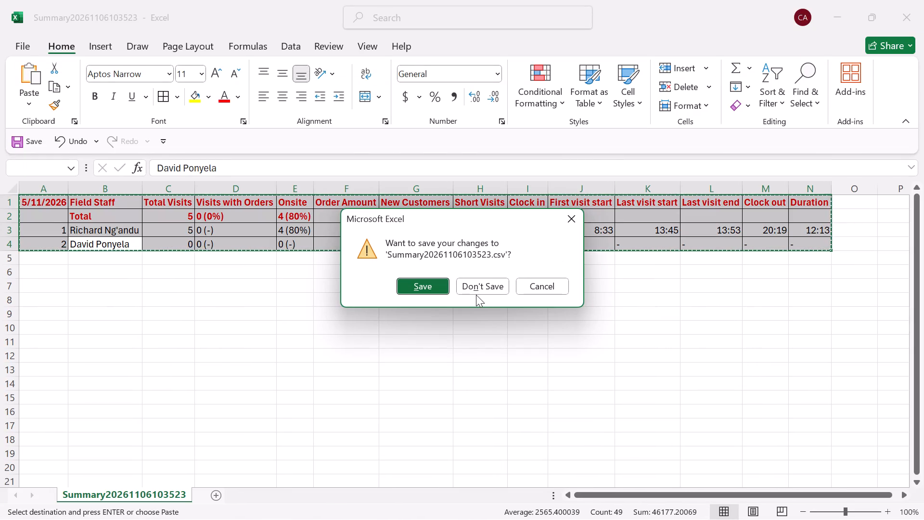
left_click(476, 295)
left_click(474, 282)
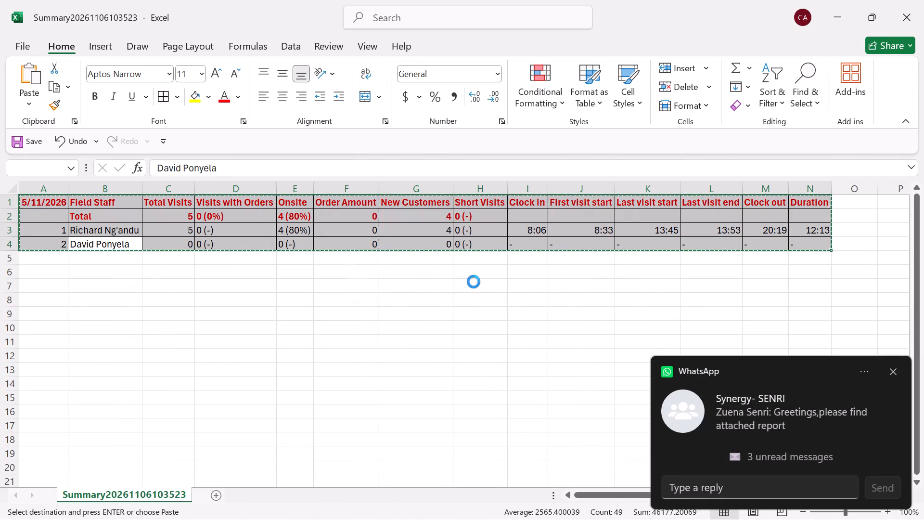
left_click(890, 15)
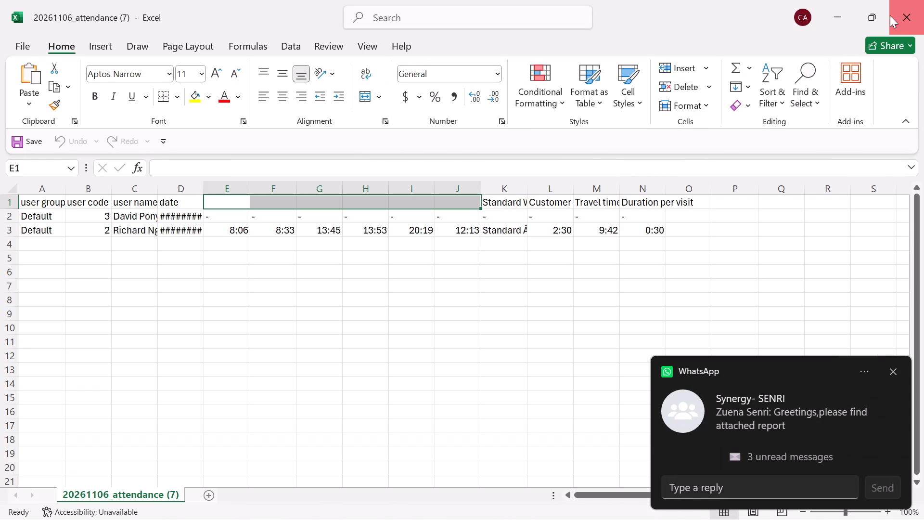
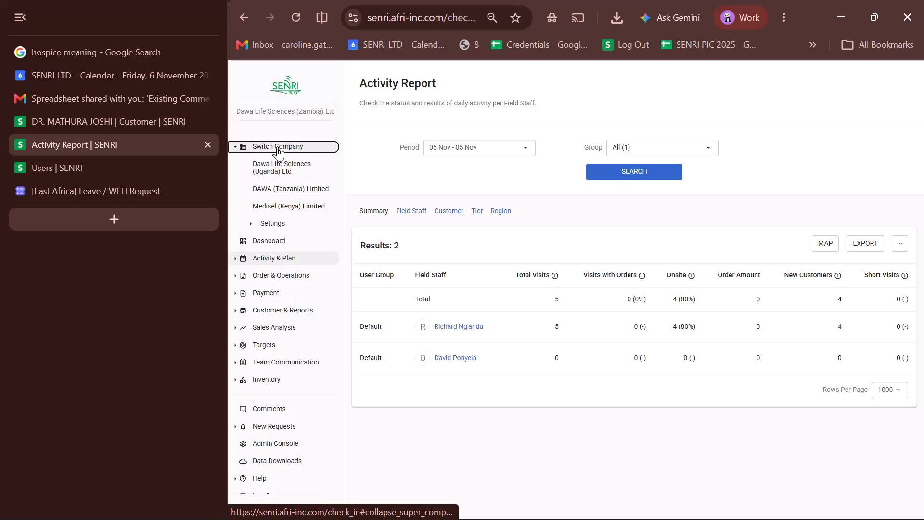
Switch the company to Medisel (Kenya) Limited and search its Activity Report for yesterday, 05 Nov.
left_click(272, 205)
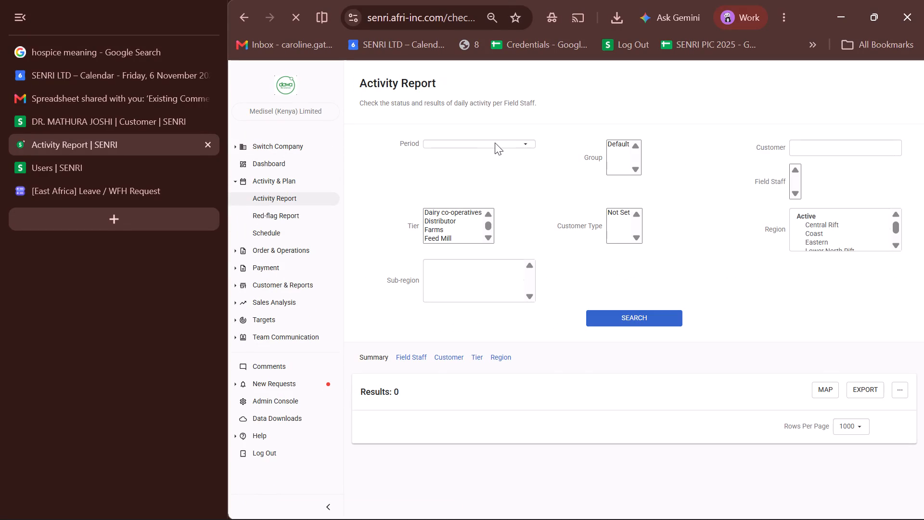
left_click_drag(492, 144, 462, 185)
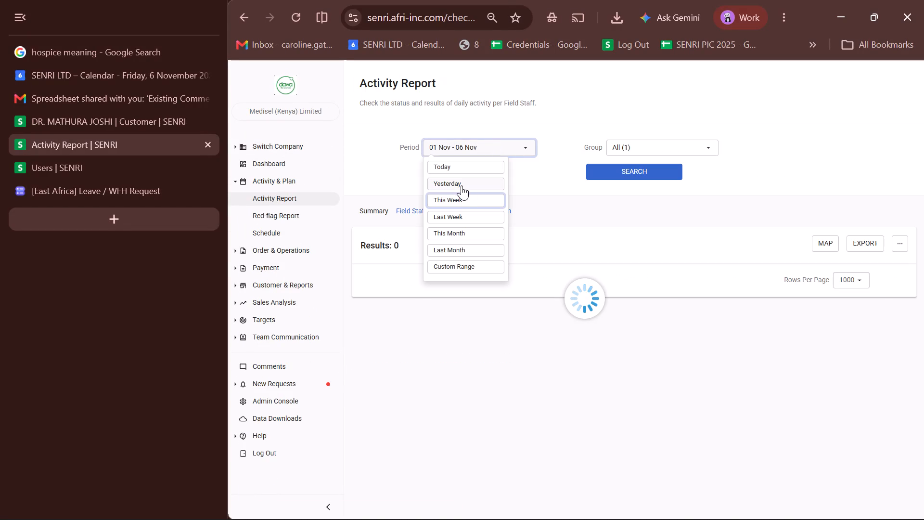
left_click_drag(462, 185, 462, 184)
left_click(462, 184)
left_click(607, 171)
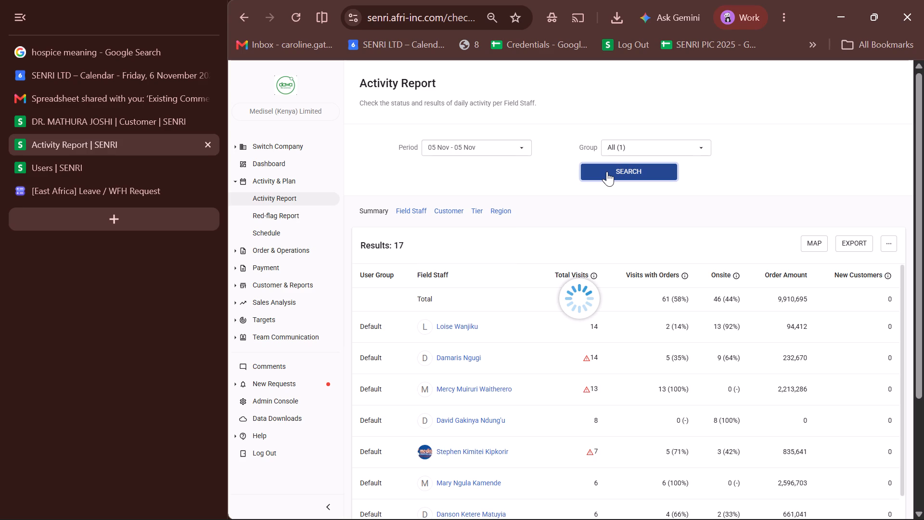
triple_click(607, 171)
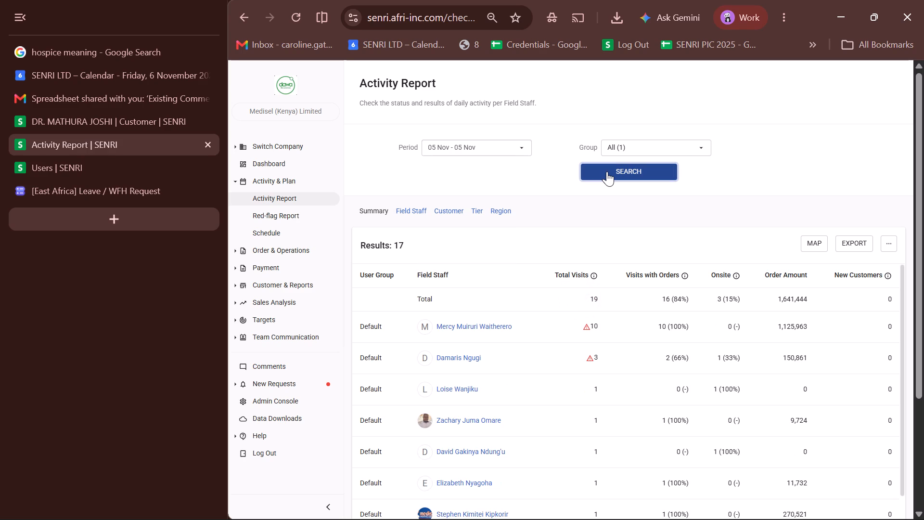
Export the Medisel (Kenya) activity summary and open the downloaded file in Excel.
left_click(850, 250)
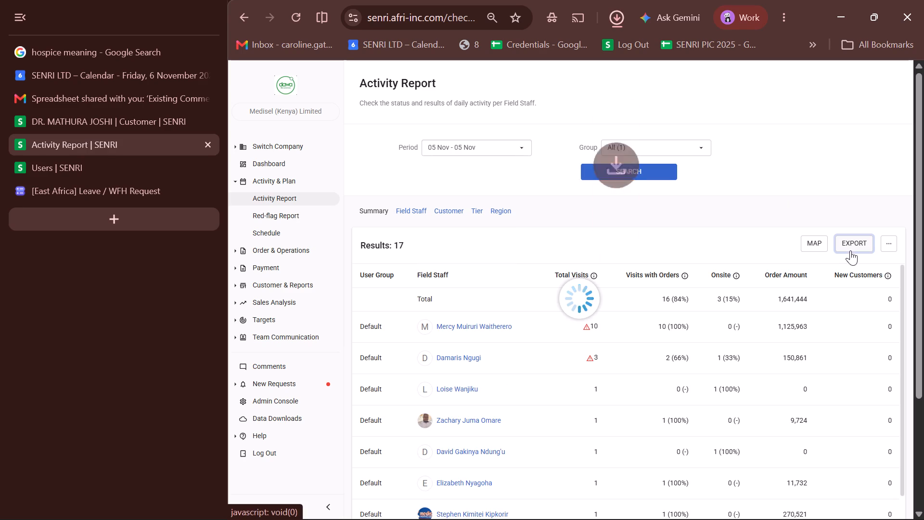
left_click(512, 53)
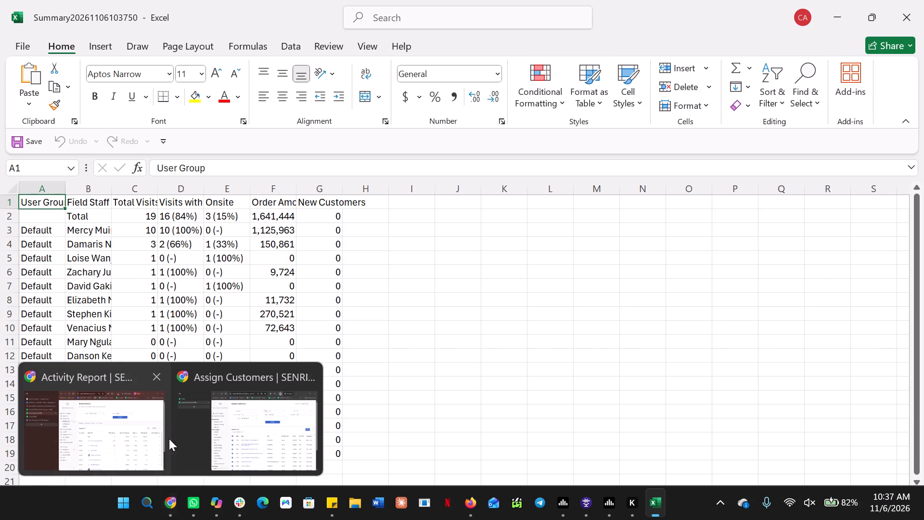
Return to the Activity Report in Chrome, export the attendance data, and open the downloaded file in Excel.
left_click(141, 443)
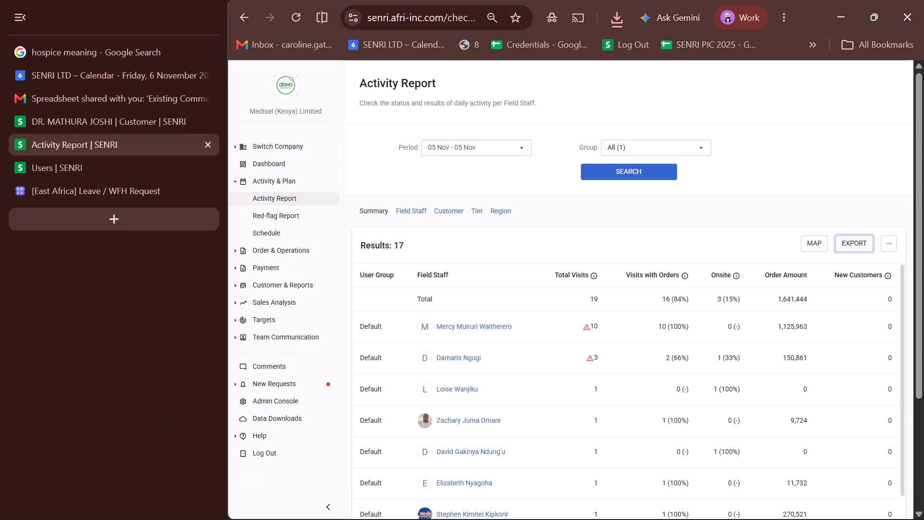
left_click(887, 241)
left_click(849, 265)
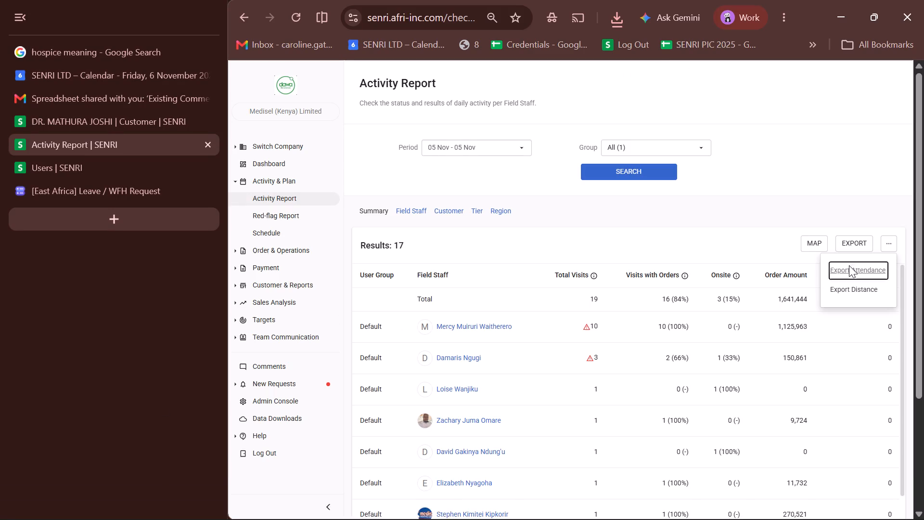
left_click(616, 18)
left_click(516, 85)
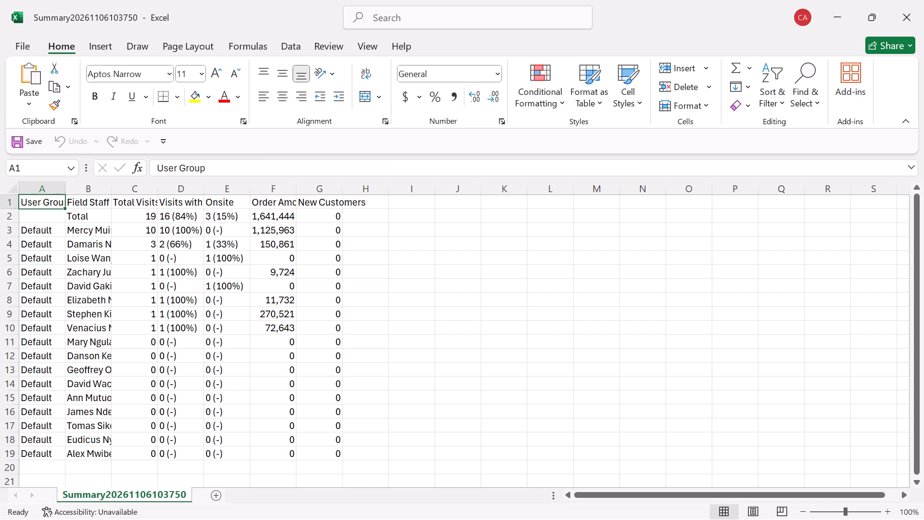
left_click(380, 204)
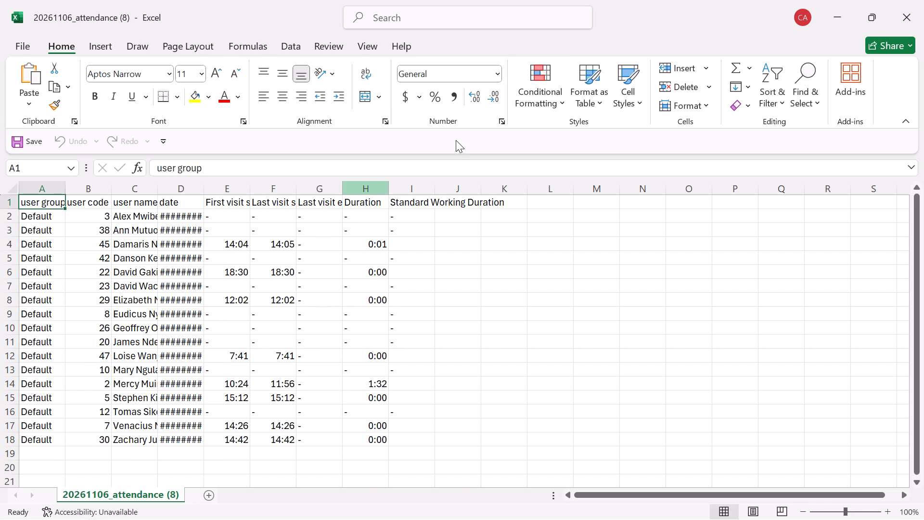
Delete the Last visit end column from the attendance sheet.
left_click(314, 187)
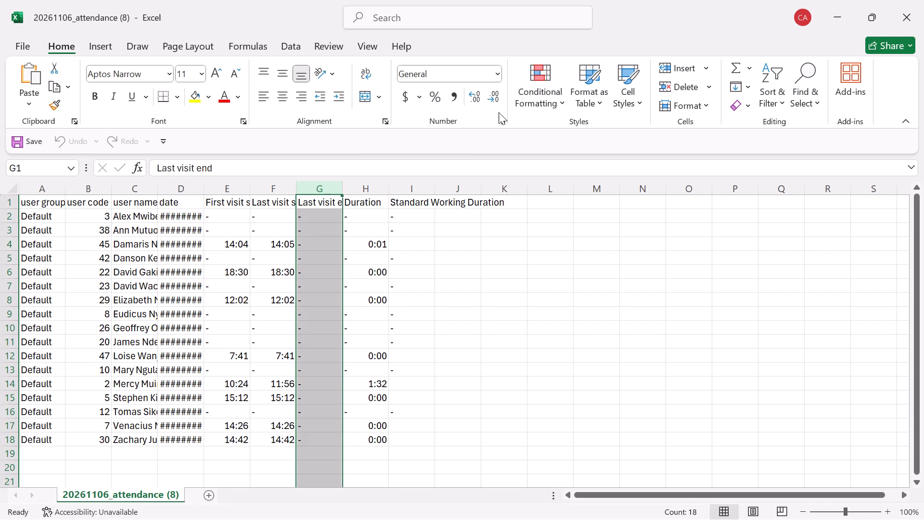
left_click(499, 117)
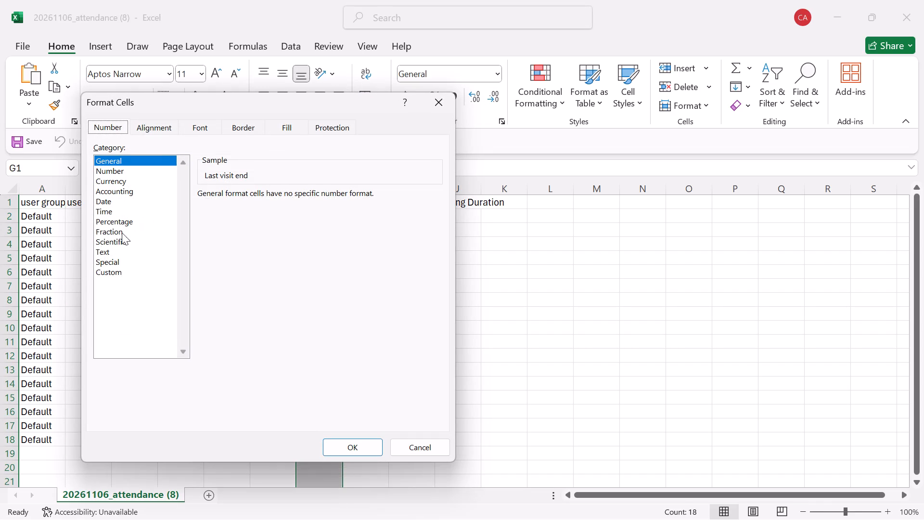
left_click(519, 299)
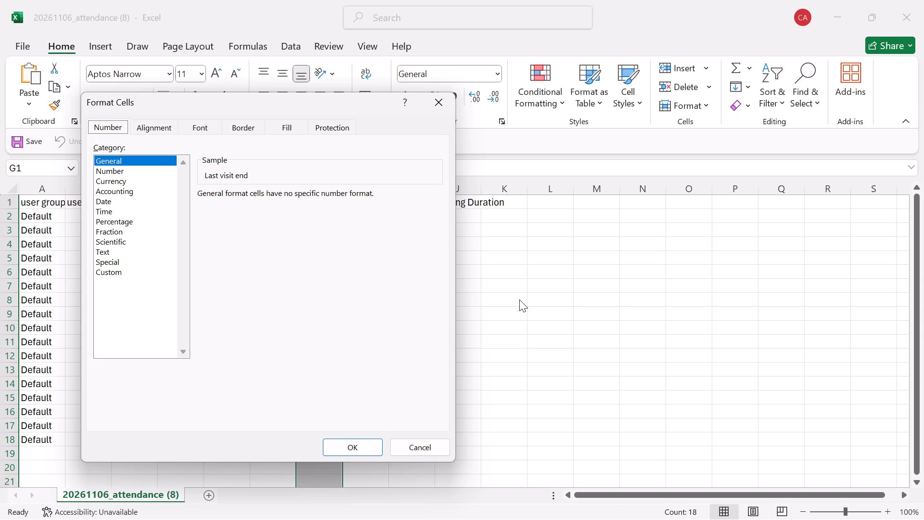
left_click(519, 299)
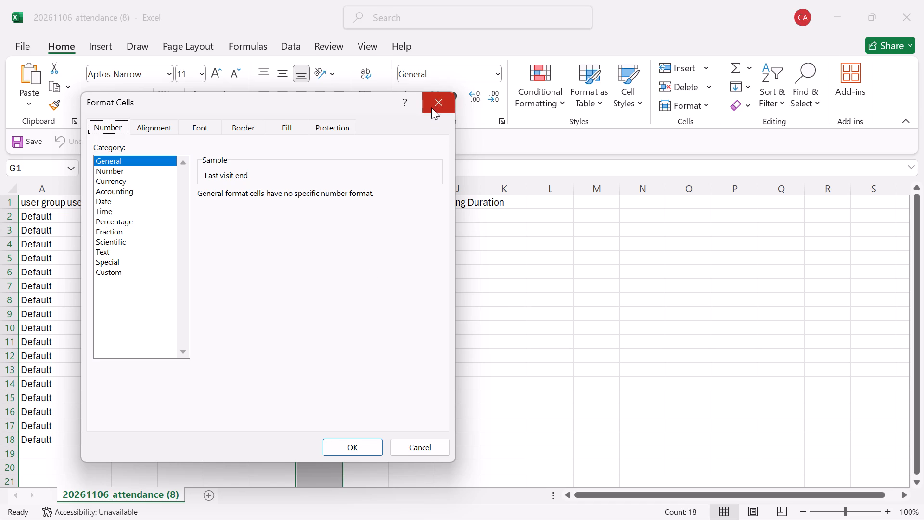
left_click(431, 107)
left_click(675, 86)
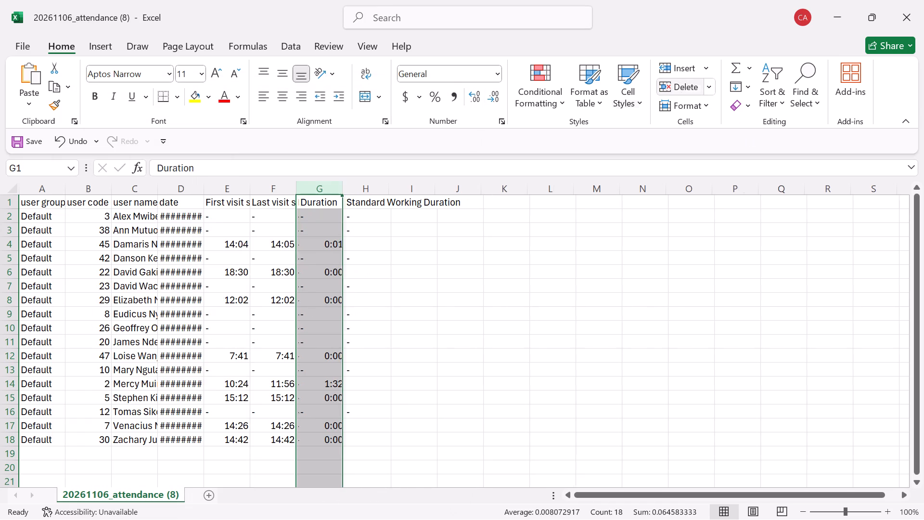
Move the First visit start, Last visit start and Duration headers from the attendance sheet to H1:J1 of the summary sheet.
left_click_drag(220, 201, 309, 186)
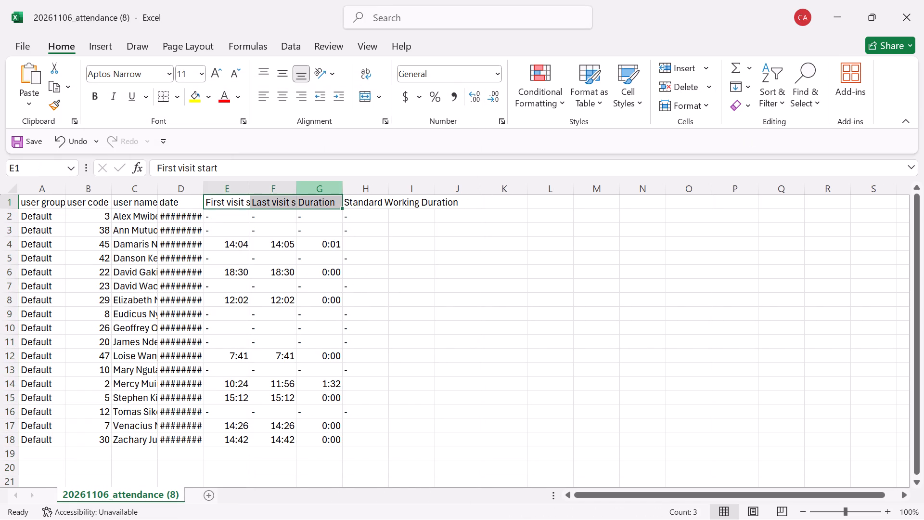
key("ctrl+x")
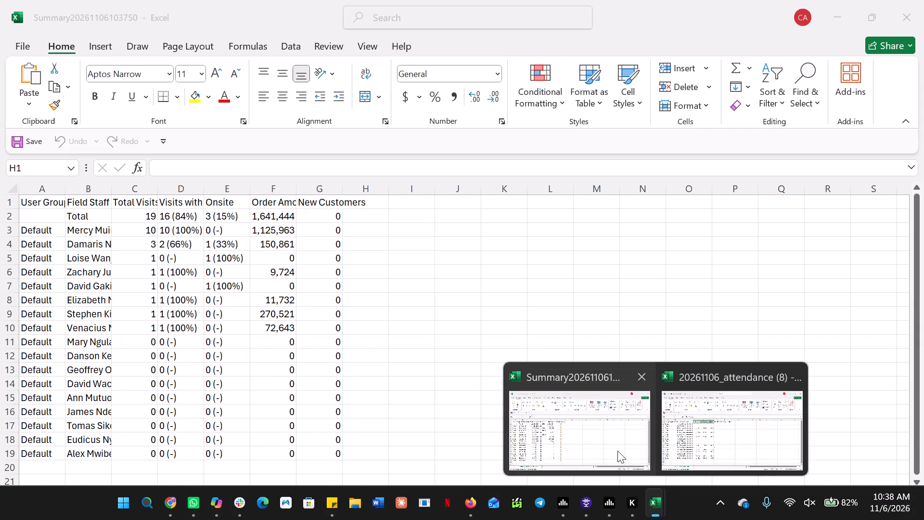
left_click(617, 451)
left_click(381, 203)
key("ctrl+v")
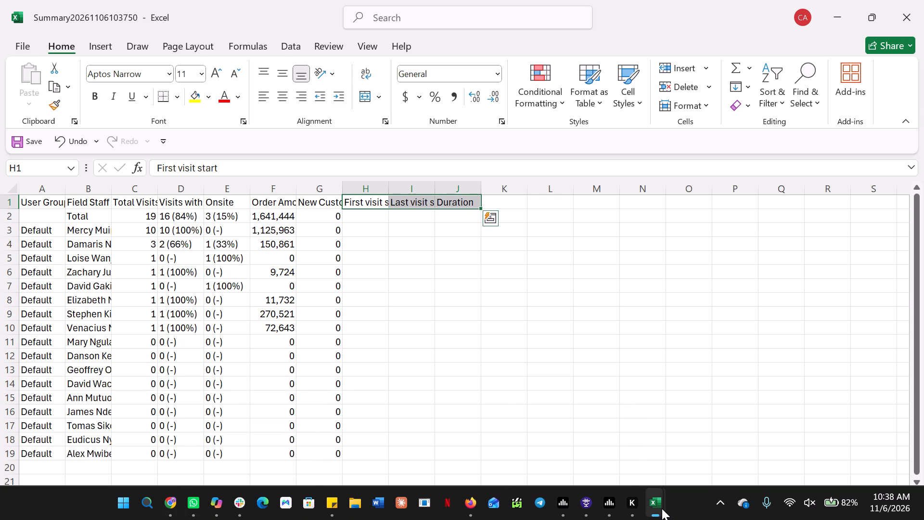
Arrange the attendance and summary workbooks side by side.
left_click(701, 462)
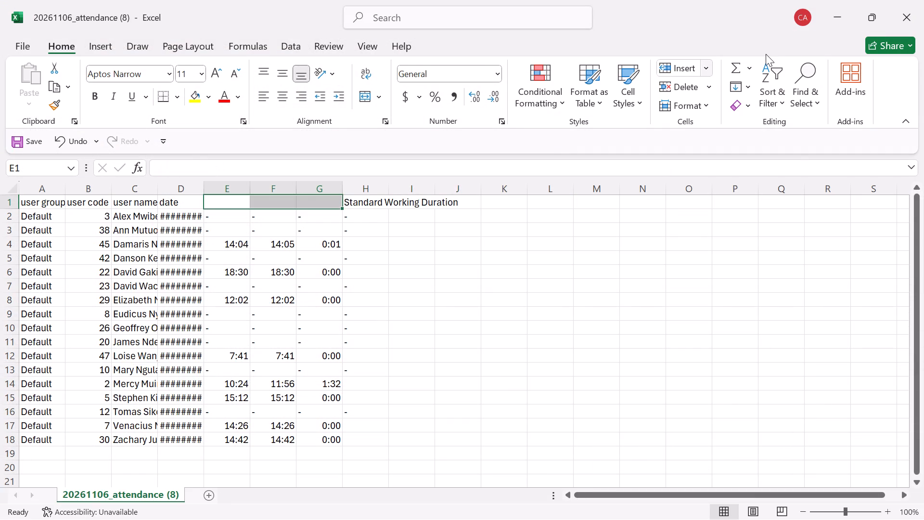
left_click(796, 74)
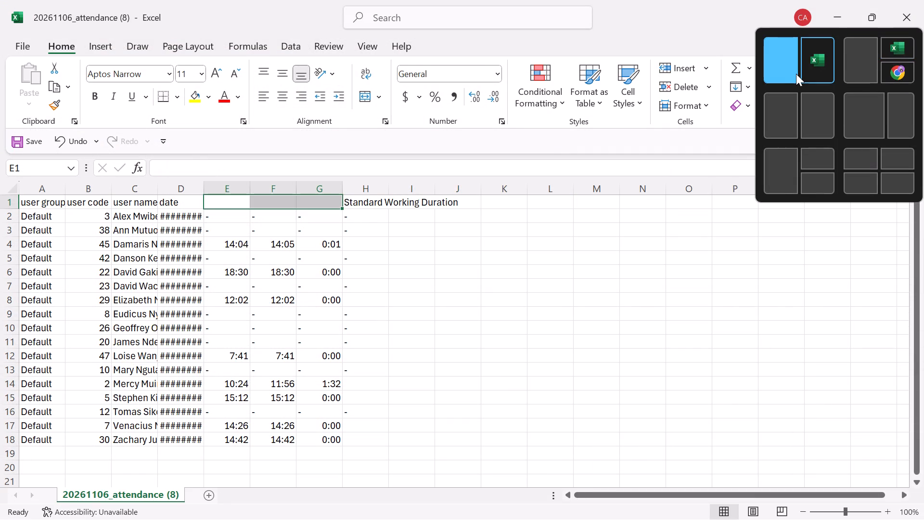
In summary cell H3, enter an XLOOKUP of B3 against attendance column C, returning columns E to G with exact match 0.
scroll(854, 268, "left", 1)
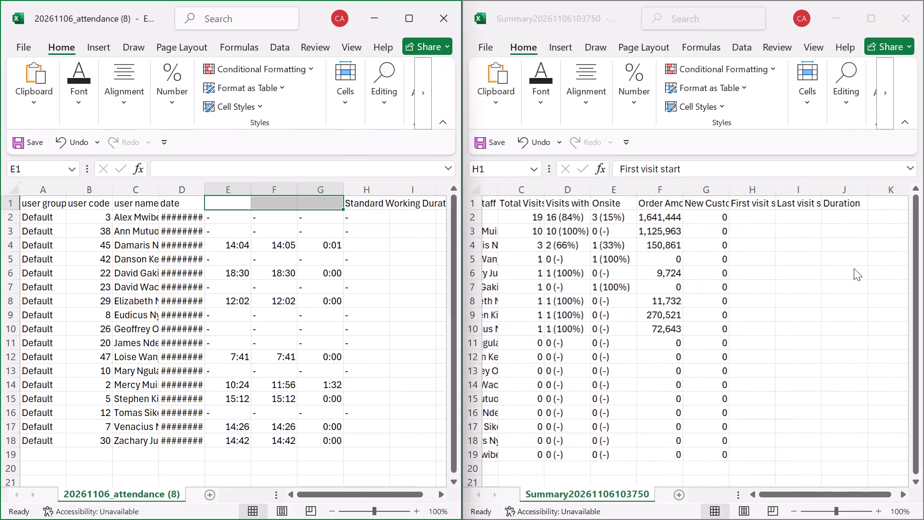
double_click(749, 233)
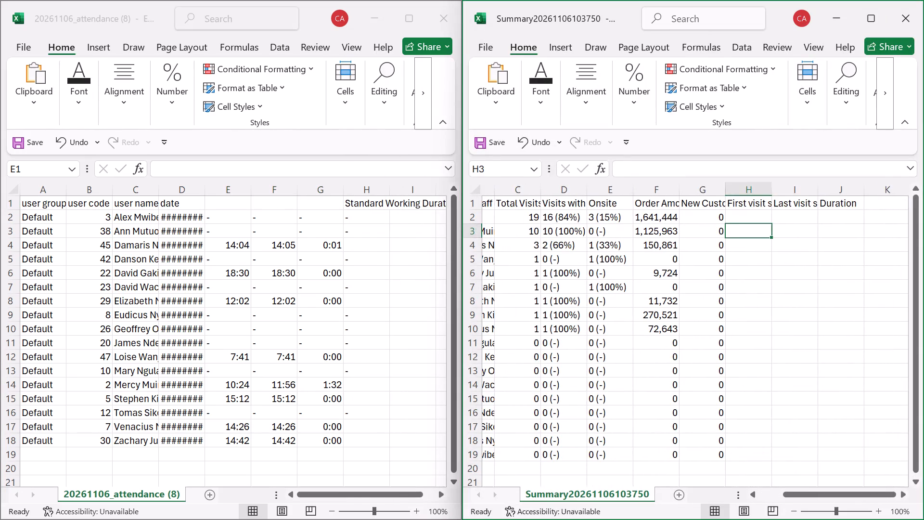
type("=x")
double_click(751, 253)
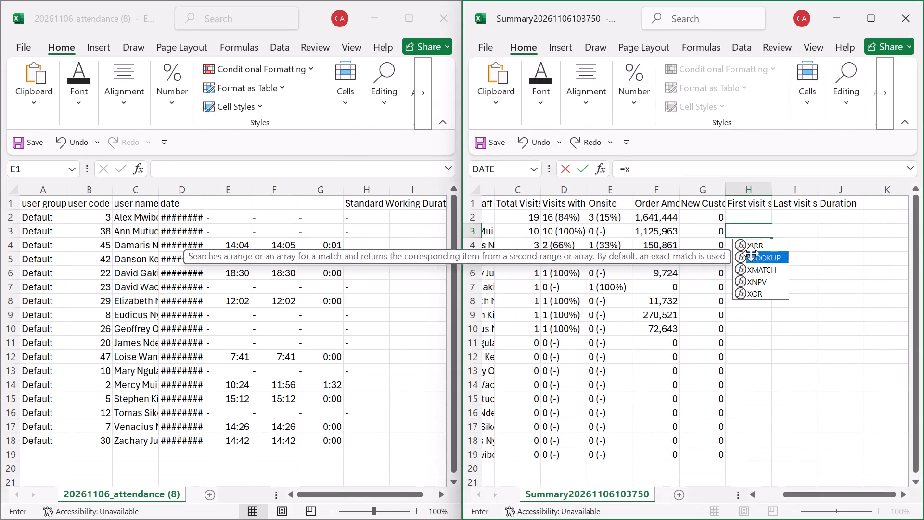
scroll(751, 253, "right", 4)
scroll(684, 314, "right", 2)
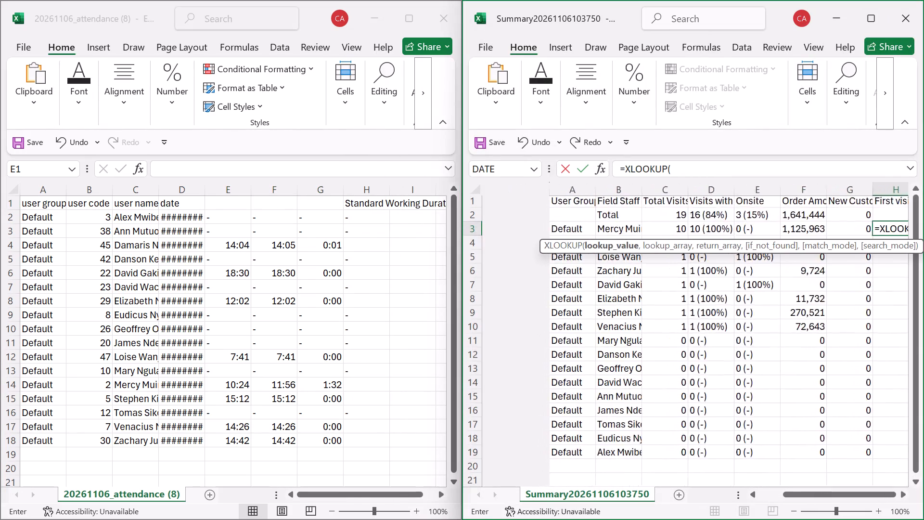
left_click(547, 227)
key("comma")
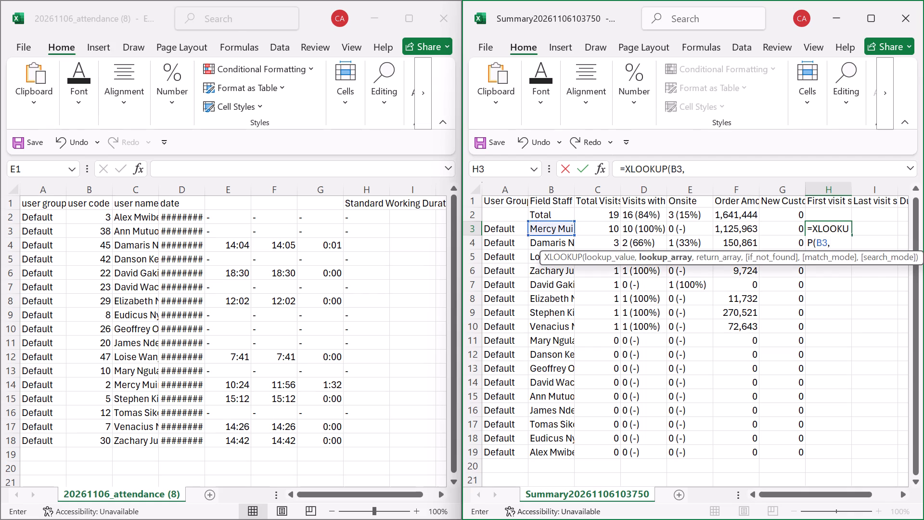
double_click(132, 188)
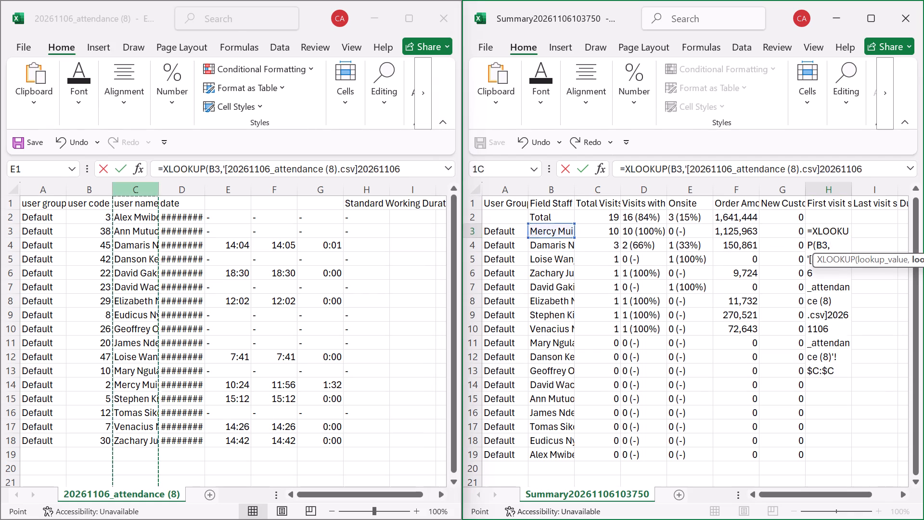
key("comma")
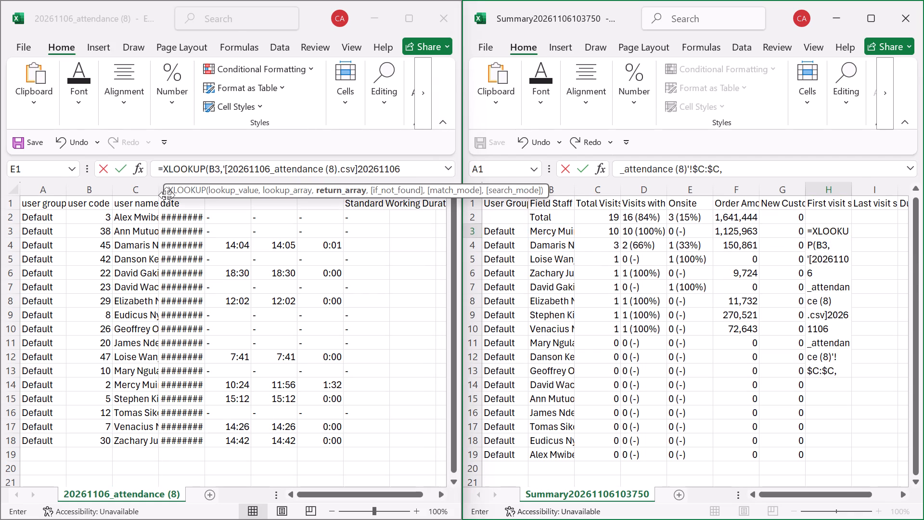
left_click_drag(167, 195, 164, 68)
left_click_drag(221, 187, 308, 189)
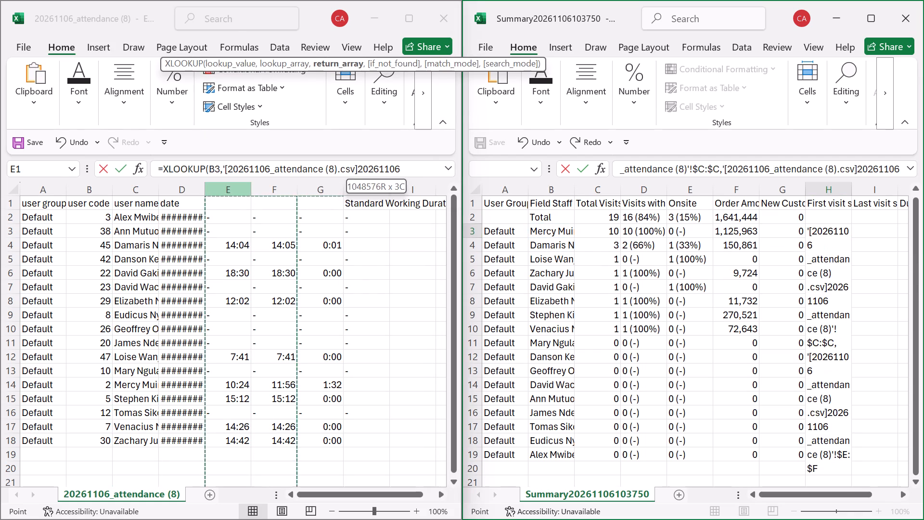
left_click_drag(308, 189, 314, 190)
type(",,0")
key("Return")
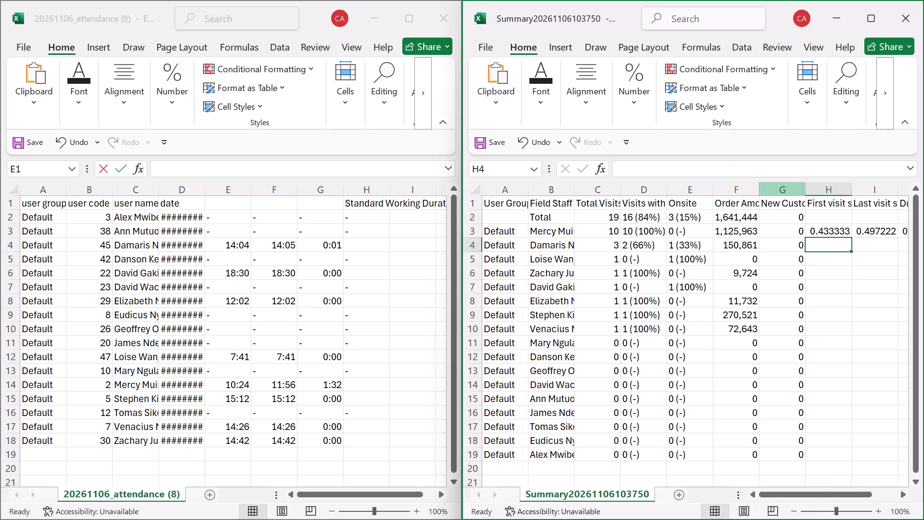
Fill the H3:J3 lookup down to row 19 of the summary sheet.
scroll(740, 357, "left", 2)
left_click_drag(625, 230, 721, 233)
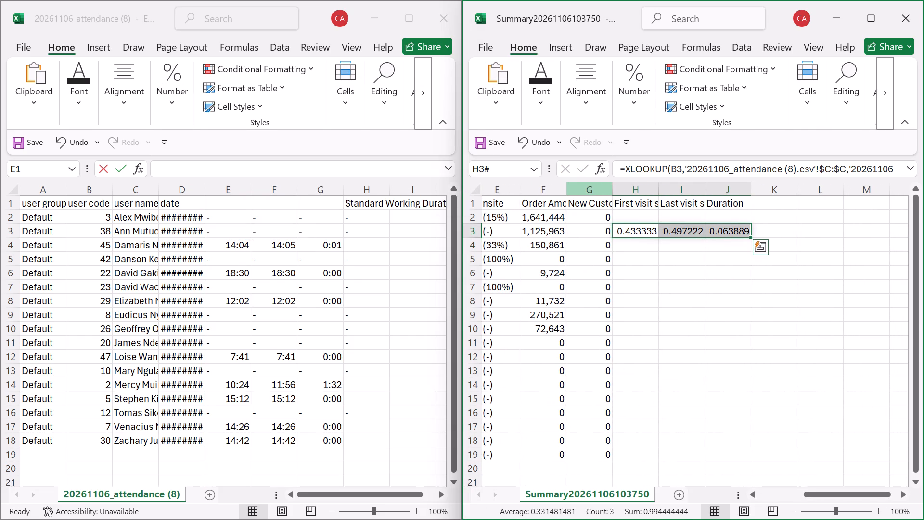
left_click_drag(749, 235, 753, 466)
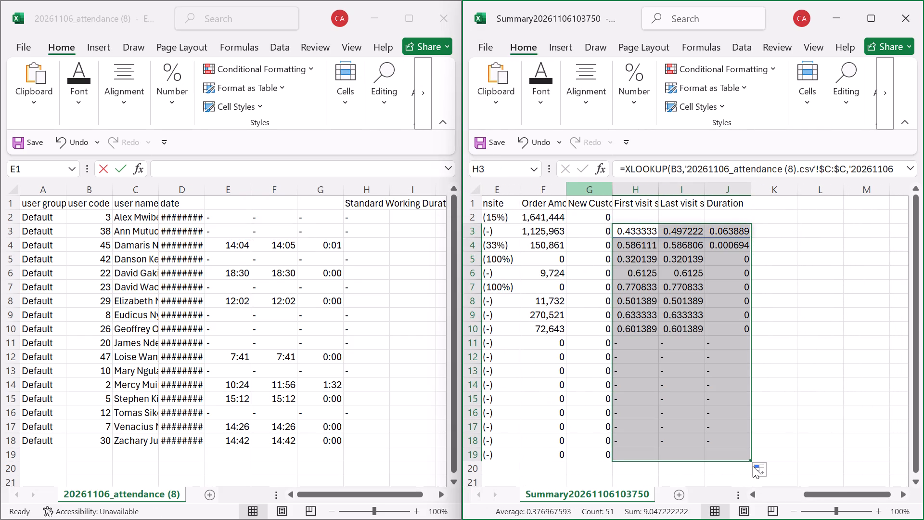
Close the 20261106_attendance (8) workbook without saving changes.
left_click(448, 15)
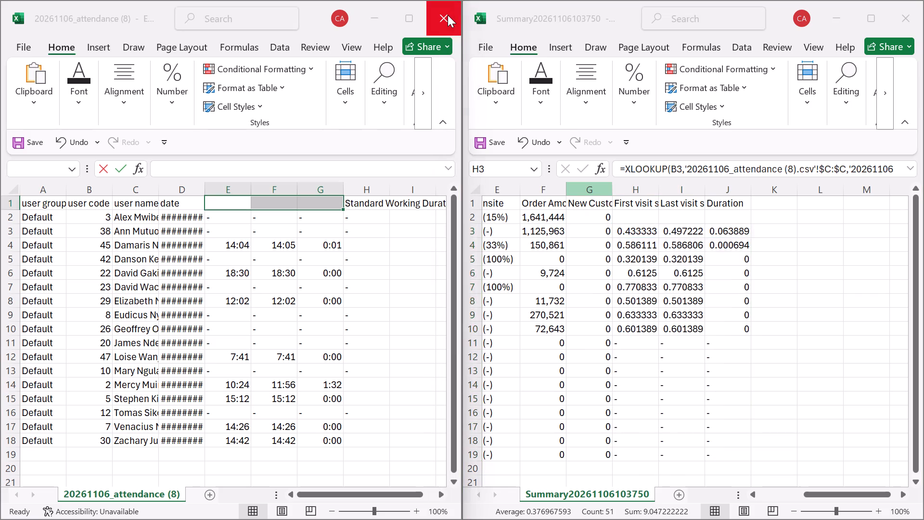
left_click(491, 295)
left_click(487, 294)
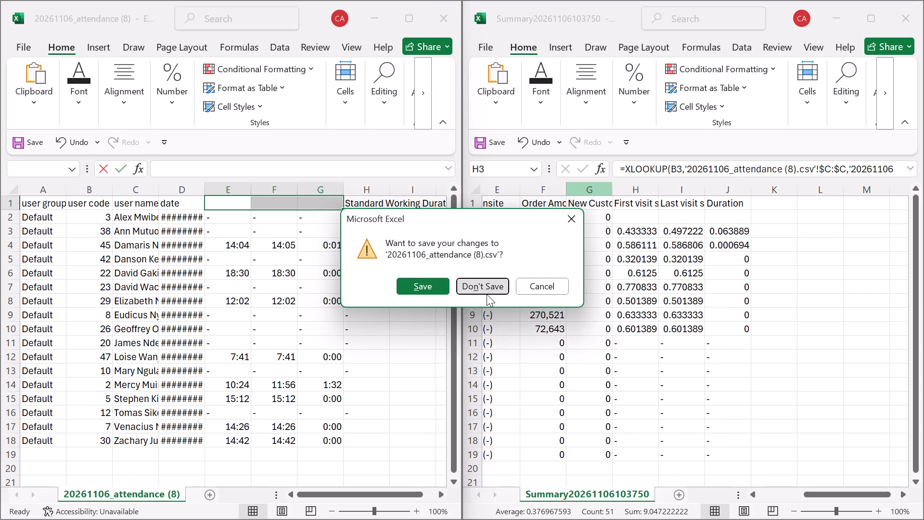
In the SENRI Activity Report in Chrome, export the distance data for 05 Nov and open the downloaded 20261106_distance.csv.
left_click(370, 150)
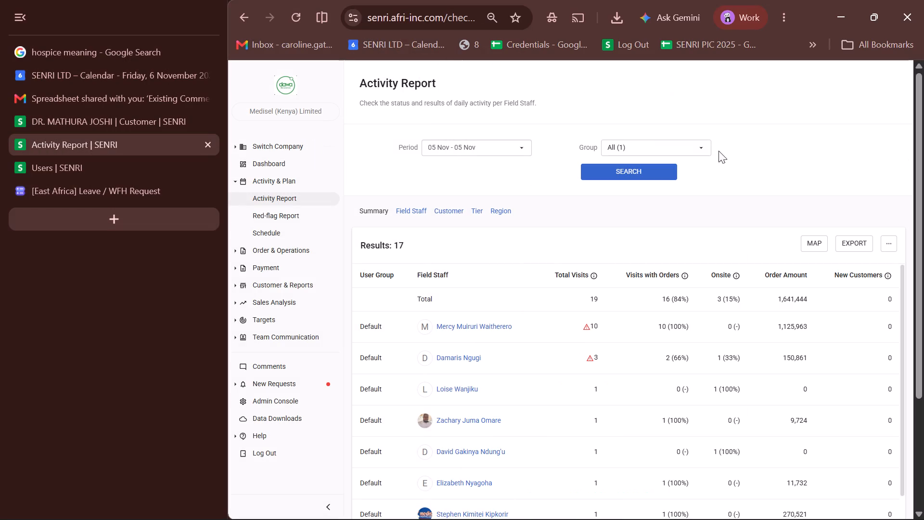
left_click(885, 242)
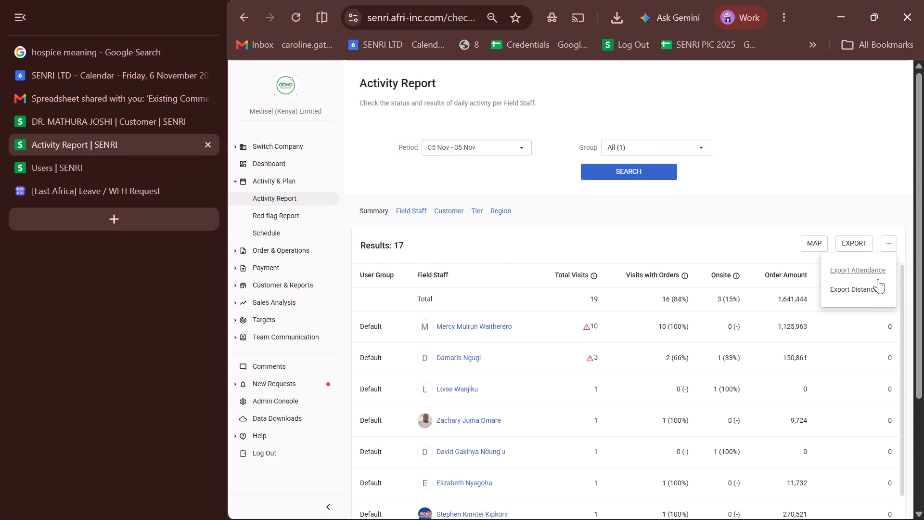
left_click(869, 296)
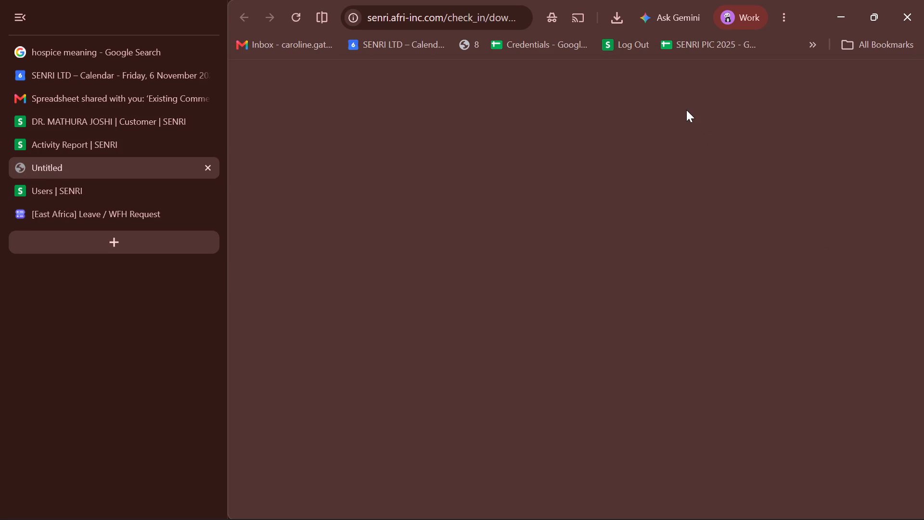
left_click(507, 60)
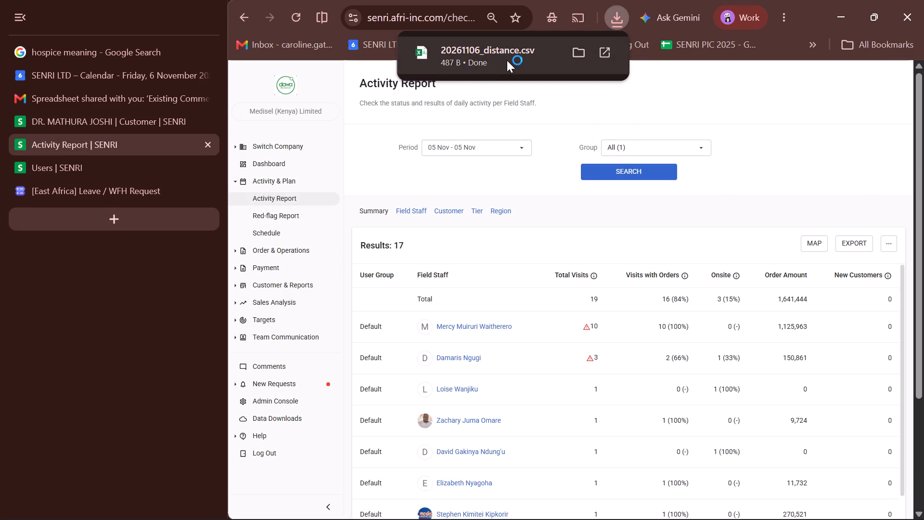
Arrange the 20261106_distance and summary workbooks side by side.
left_click(778, 202)
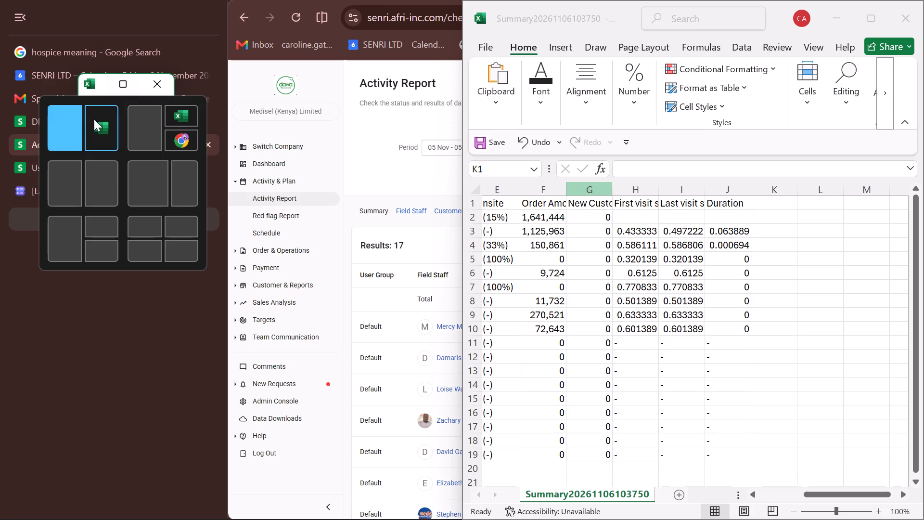
left_click(94, 119)
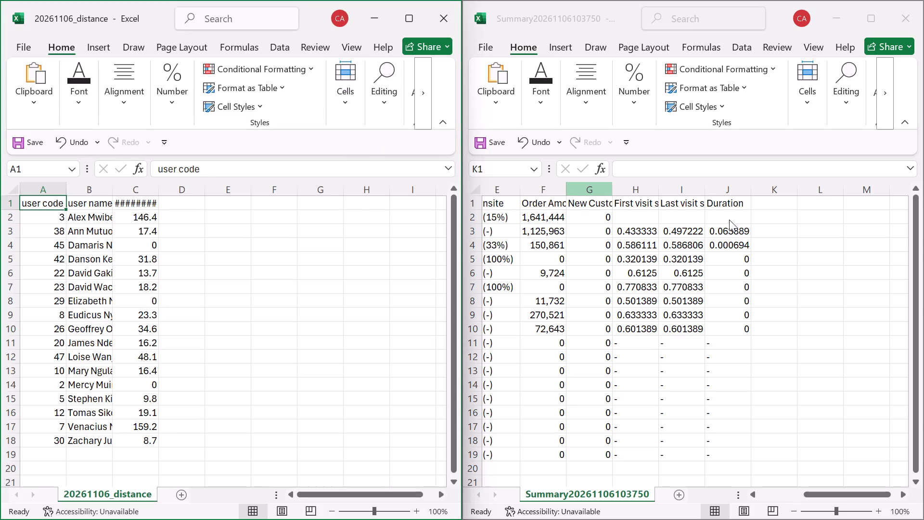
In summary cell K3, enter an XLOOKUP of B3 against distance column B, returning column C with exact match 0.
double_click(777, 229)
type("=x")
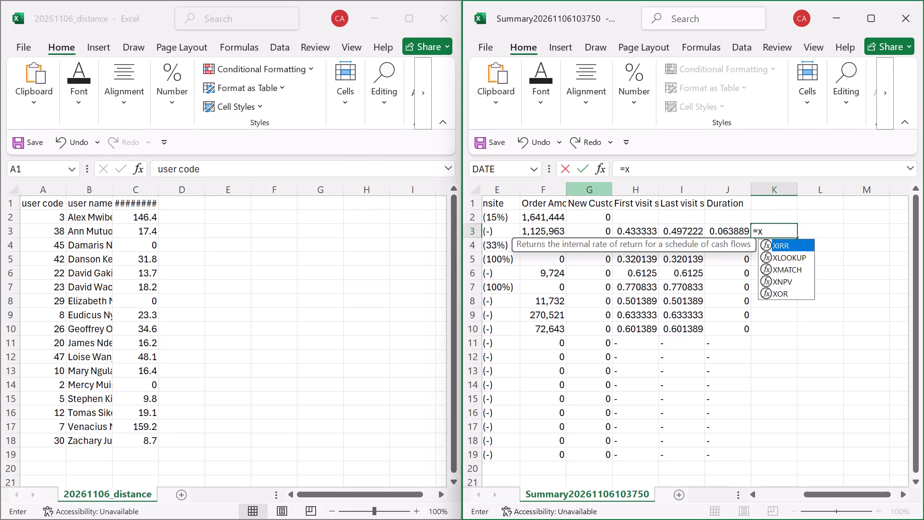
double_click(787, 255)
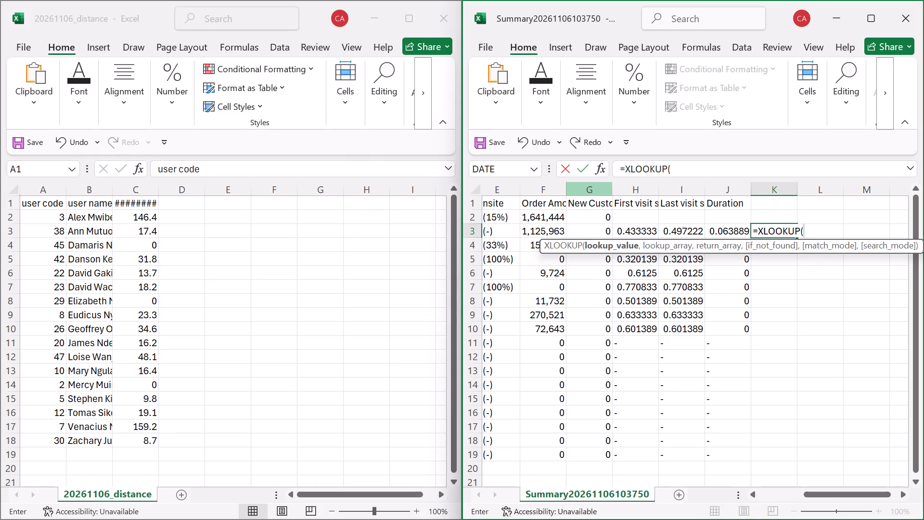
scroll(583, 340, "right", 3)
left_click(544, 226)
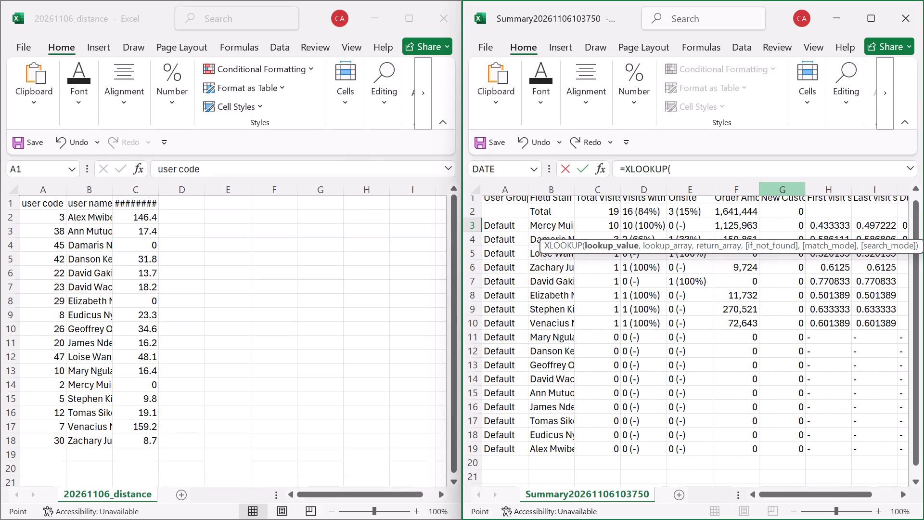
key("comma")
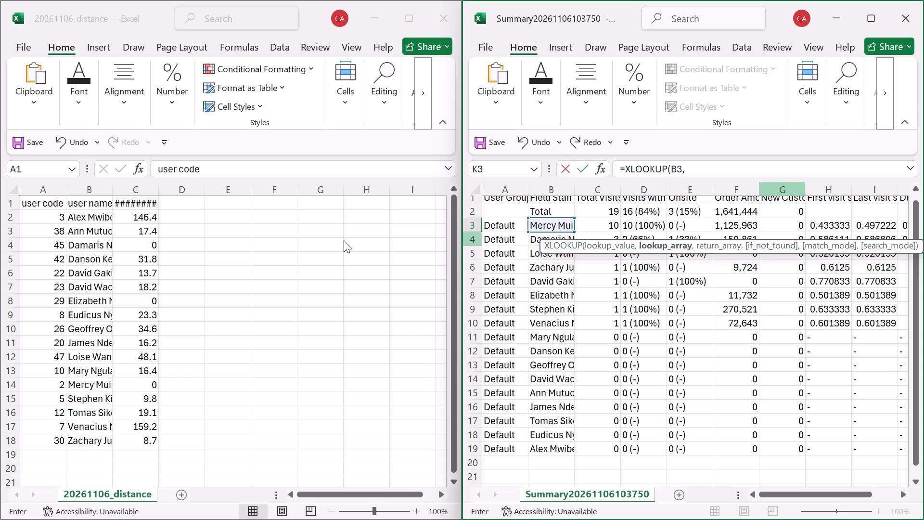
double_click(92, 186)
key("comma")
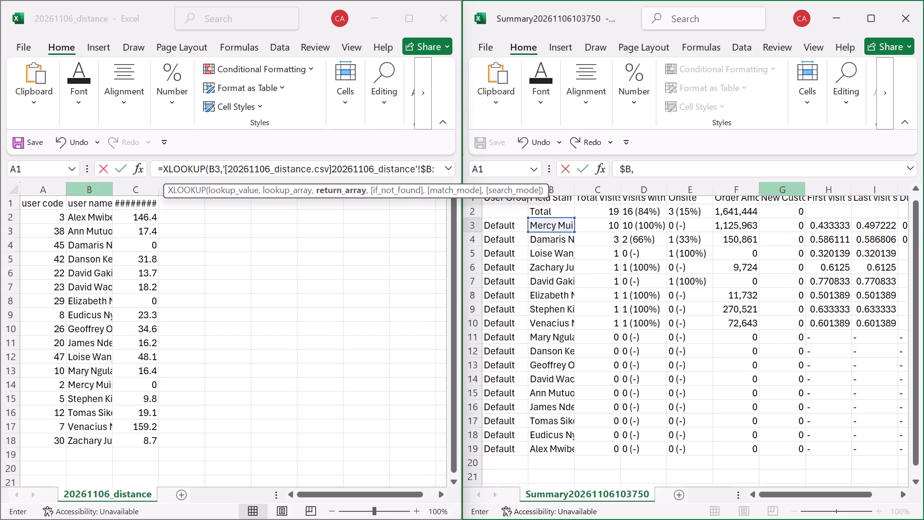
left_click(135, 185)
type(",,0")
key("Return")
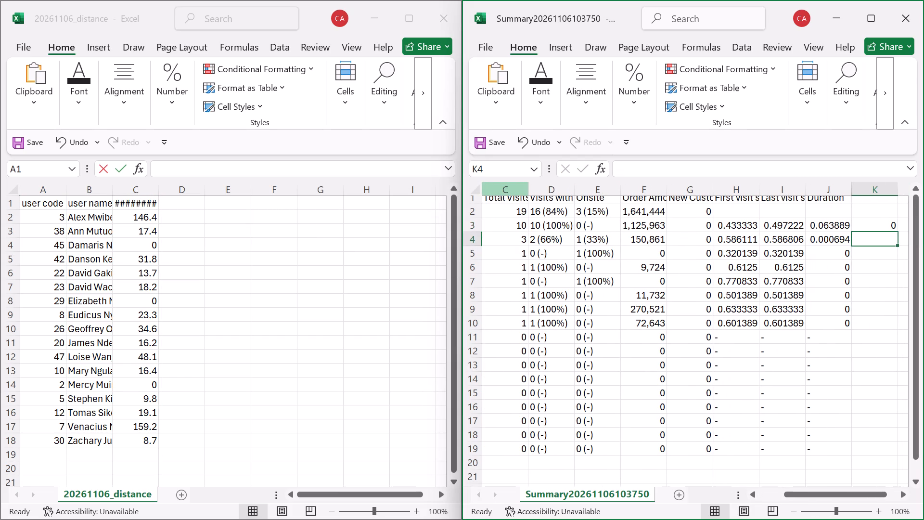
Fill the K3 distance lookup down to row 19 of the summary sheet.
left_click(877, 228)
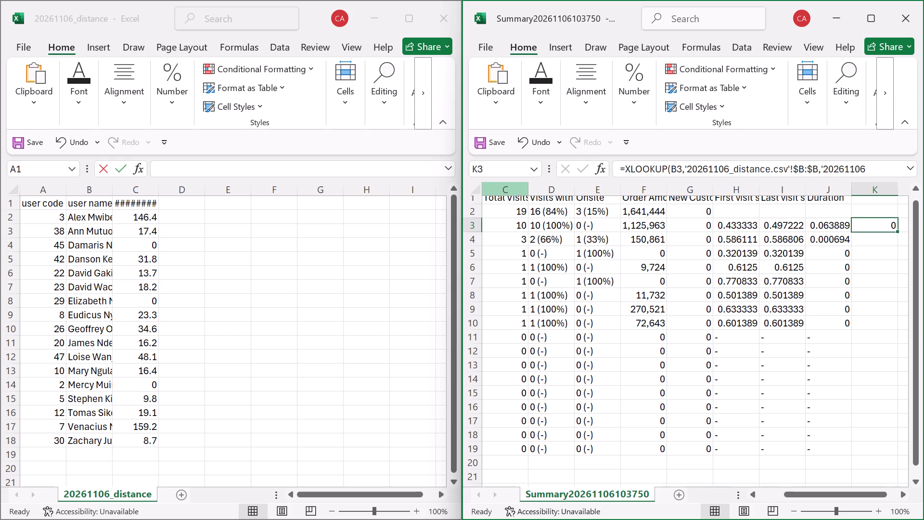
left_click_drag(897, 233, 901, 454)
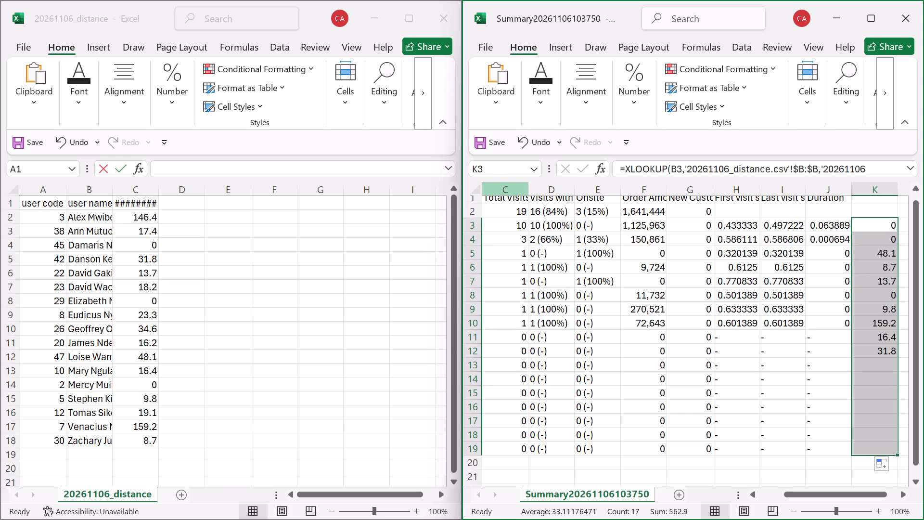
Close the 20261106_distance workbook without saving changes.
left_click(445, 28)
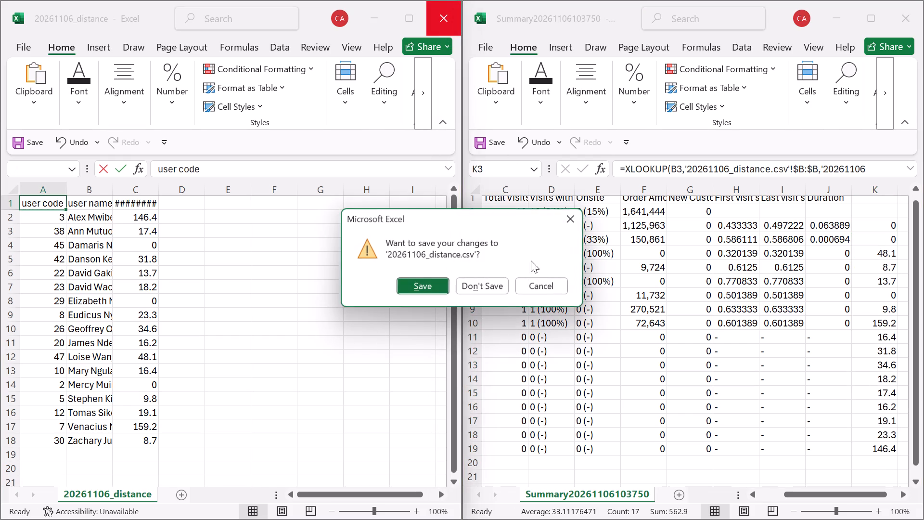
left_click(485, 287)
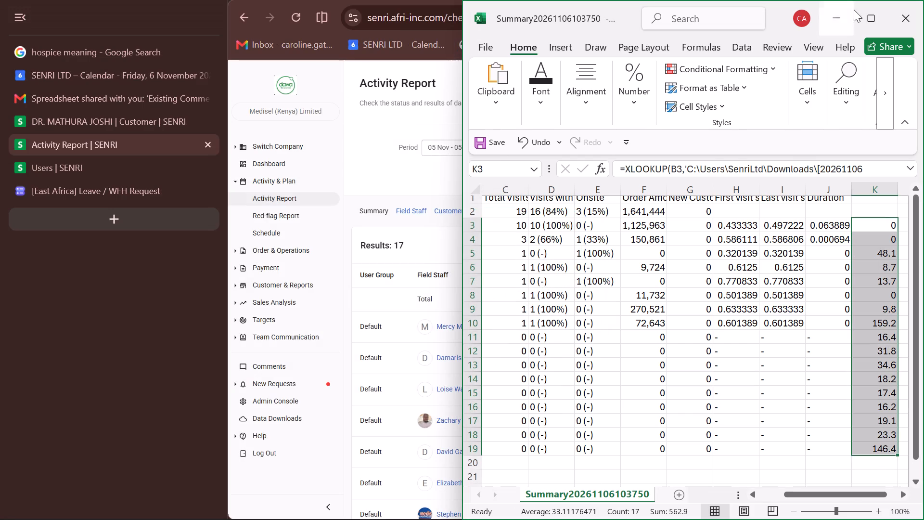
Maximize the summary workbook and enter the header Distance in cell K1.
left_click(872, 12)
left_click(585, 271)
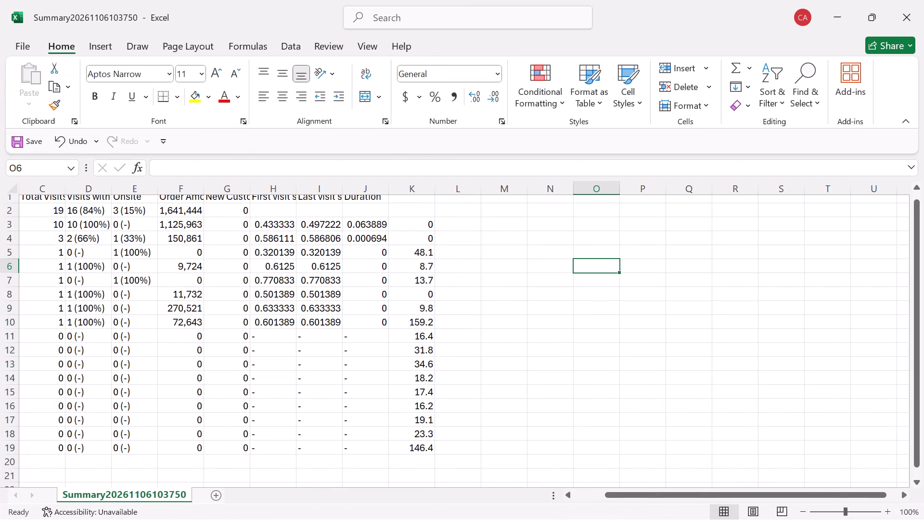
scroll(415, 221, "up", 2)
left_click(410, 208)
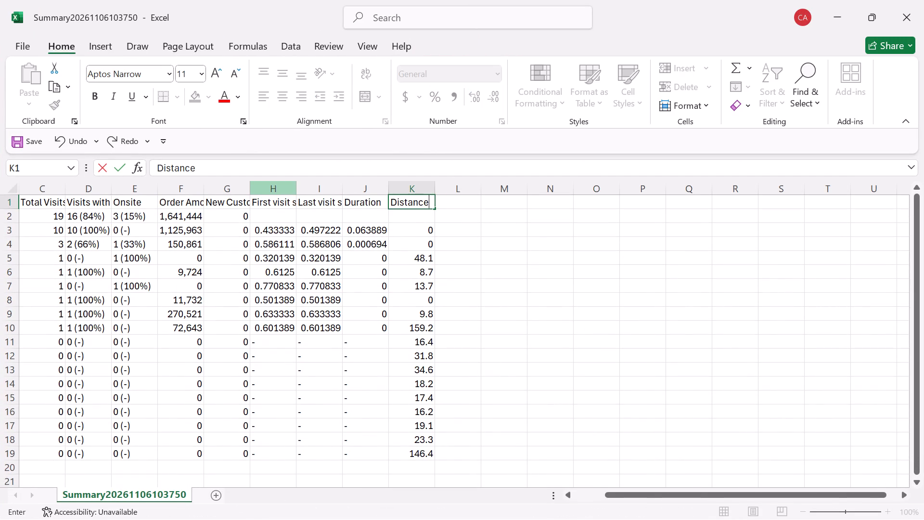
Format the first and last visit start columns H and I as Time with the 1:30 PM type.
left_click_drag(269, 183, 319, 178)
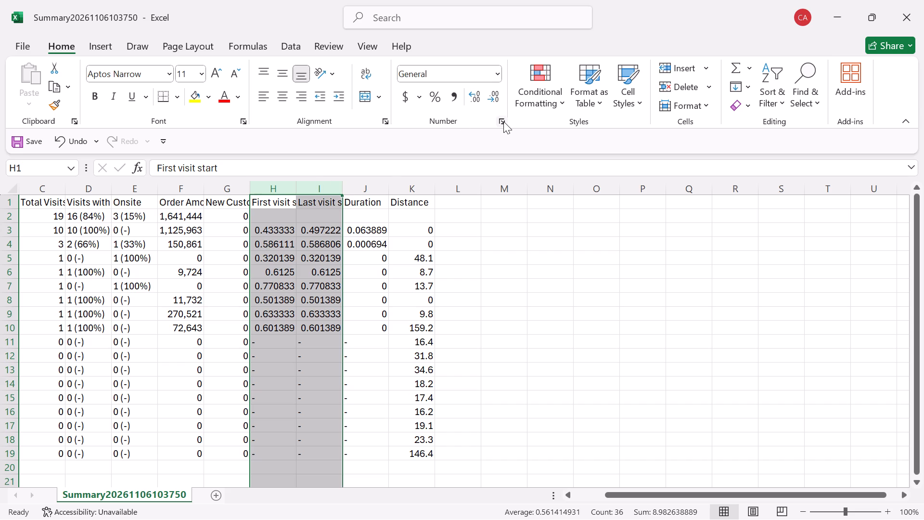
left_click(503, 121)
left_click(107, 212)
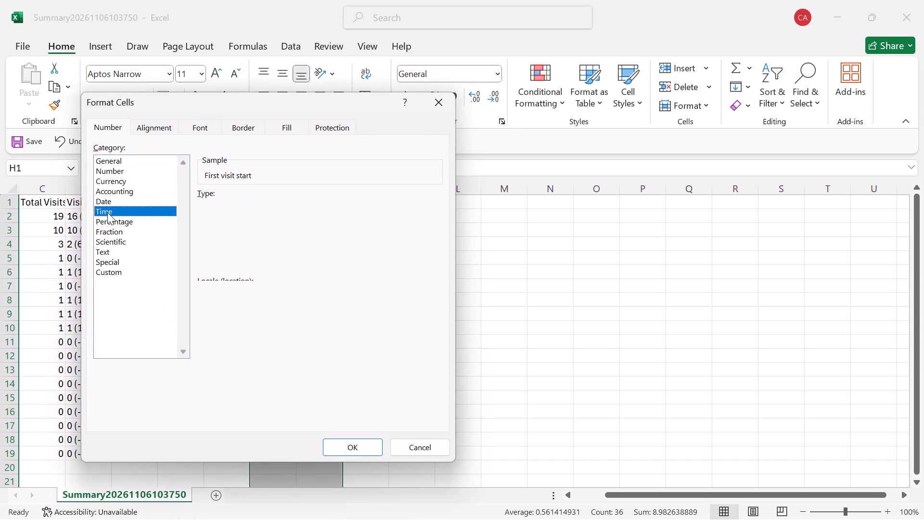
left_click(214, 227)
left_click(369, 451)
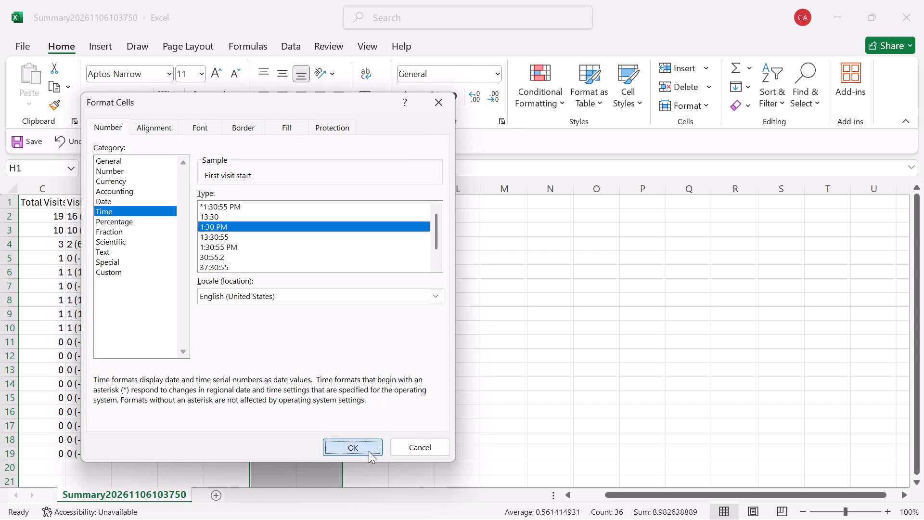
Select the Duration column J for number formatting.
left_click(364, 185)
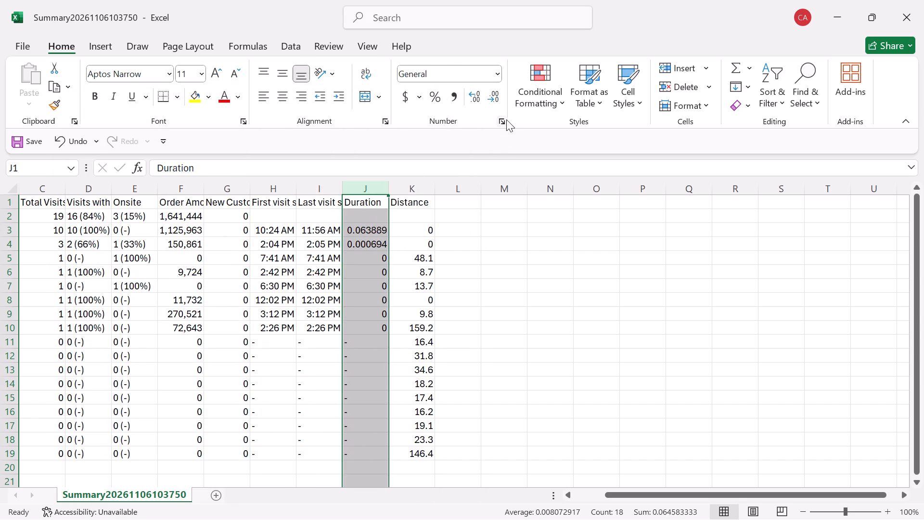
Format the Duration column J as Time with the 13:30 type.
left_click(506, 119)
left_click(115, 210)
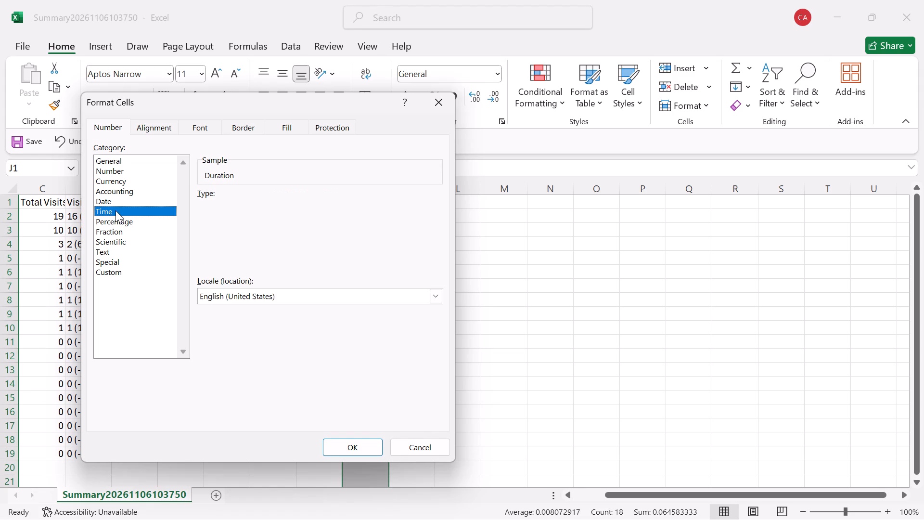
left_click(224, 219)
left_click(351, 452)
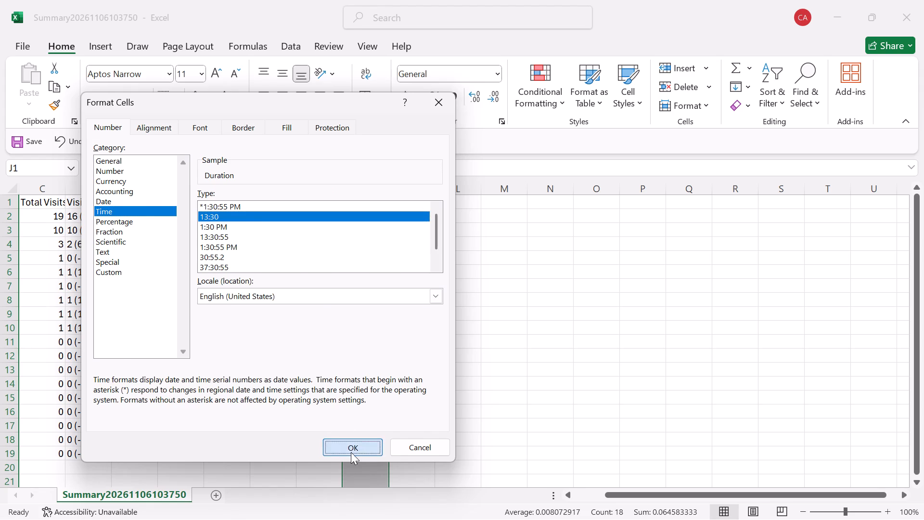
Replace the Default entries in column A with a number series from 1 to 17, starting at cell A3.
scroll(185, 390, "right", 3)
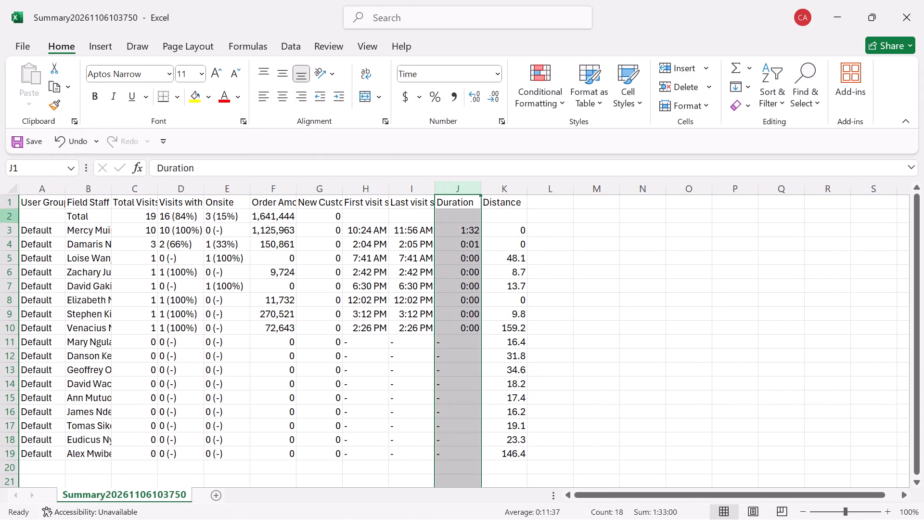
left_click(31, 230)
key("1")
key("Return")
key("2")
key("Return")
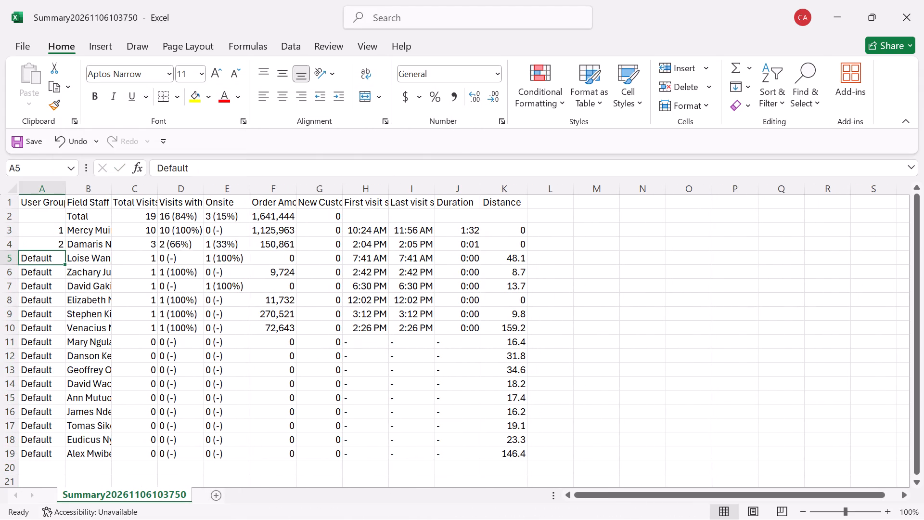
left_click_drag(31, 230, 32, 243)
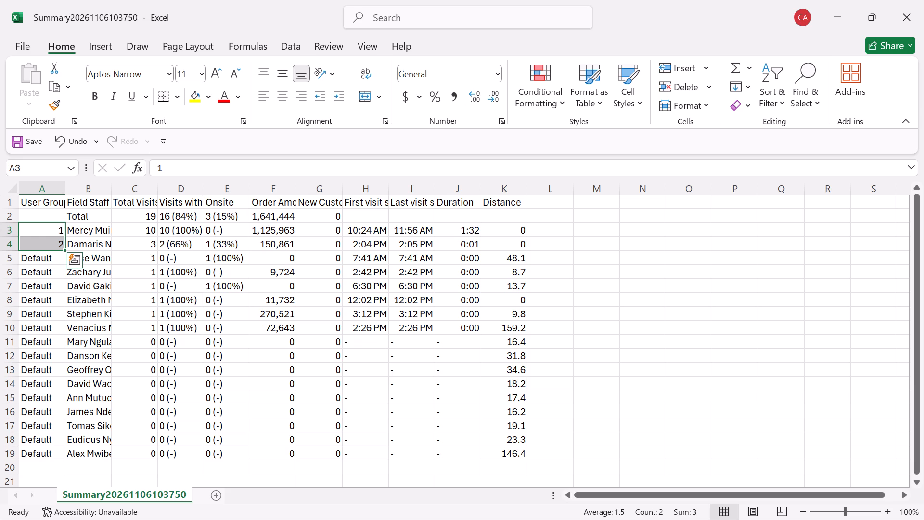
double_click(64, 250)
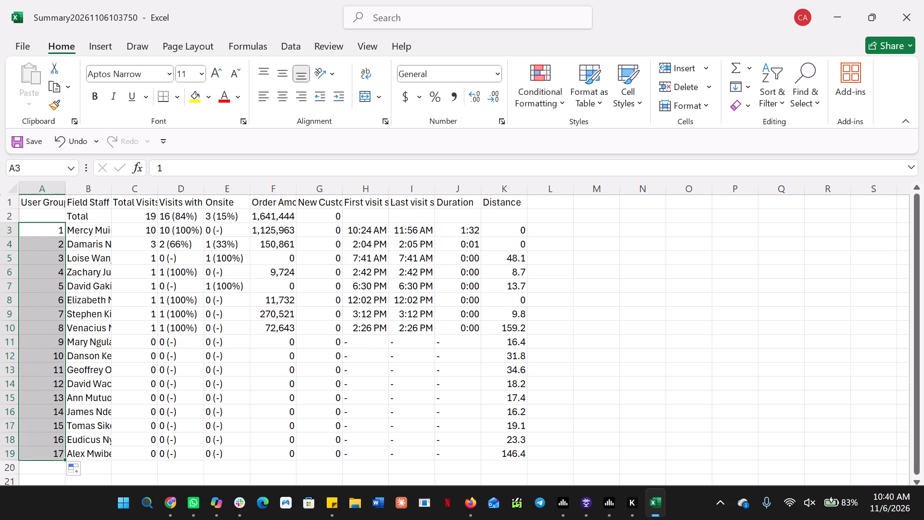
Replace the User Group header in cell A1 with the date 5/11/2026.
left_click(34, 205)
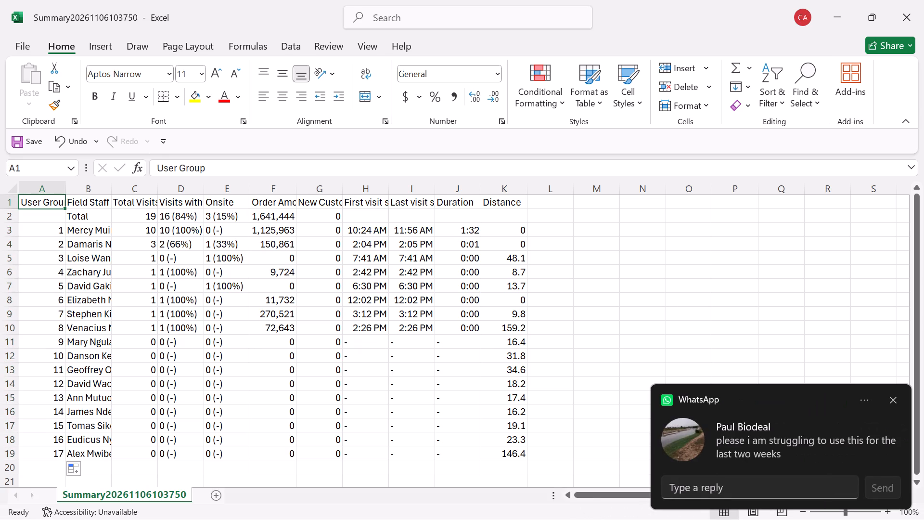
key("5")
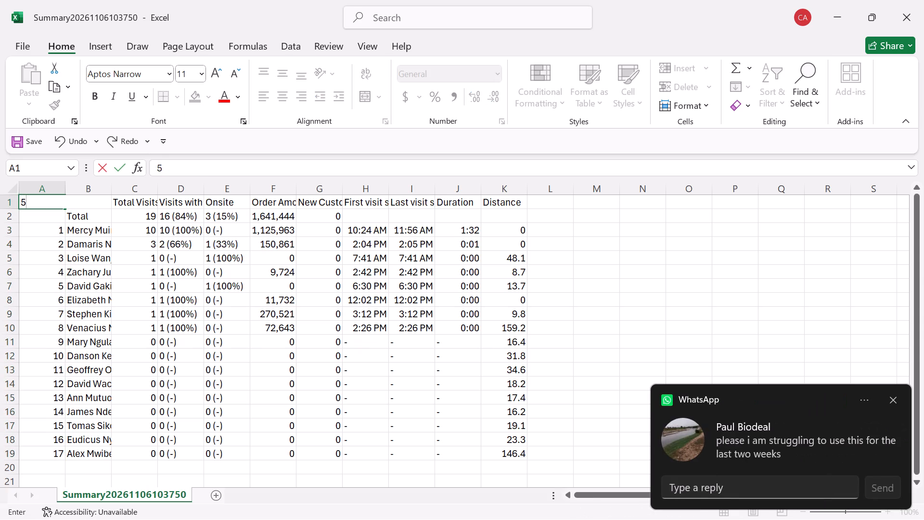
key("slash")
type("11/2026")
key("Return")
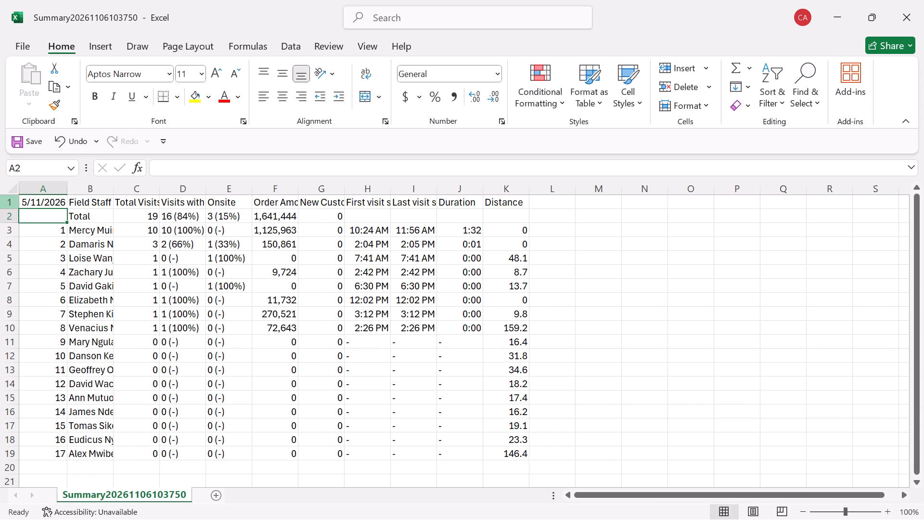
Make the header and Total rows 1 and 2 bold with red font colour.
left_click_drag(8, 198, 7, 211)
left_click(92, 93)
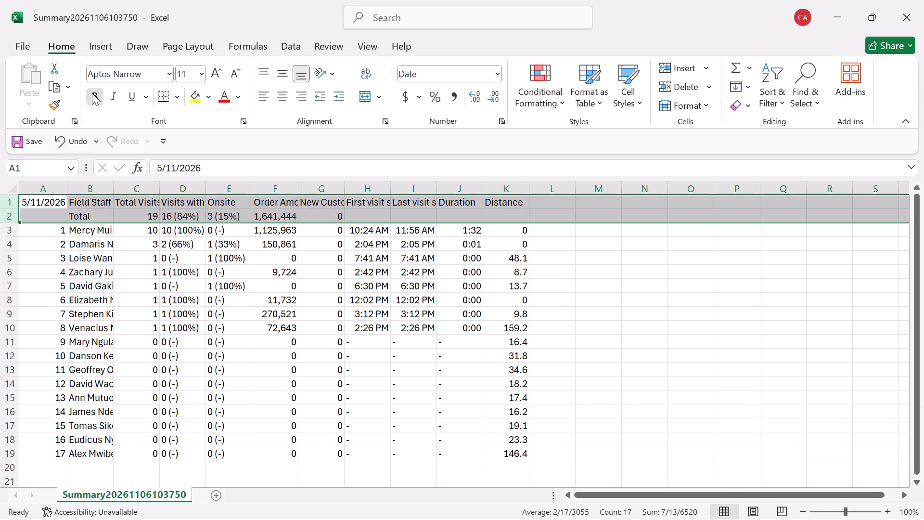
left_click(221, 99)
Apply all borders to the whole data table, A1 to K19.
left_click(179, 356)
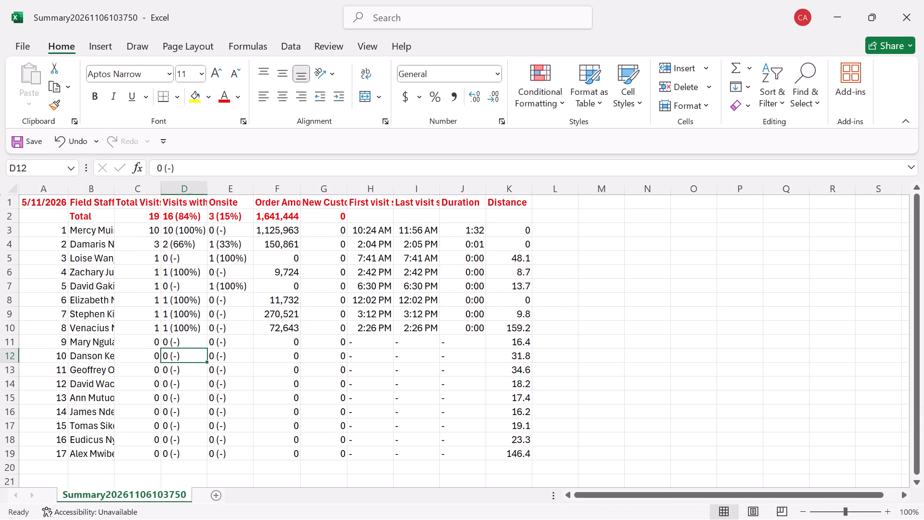
key("ctrl+a")
left_click(178, 95)
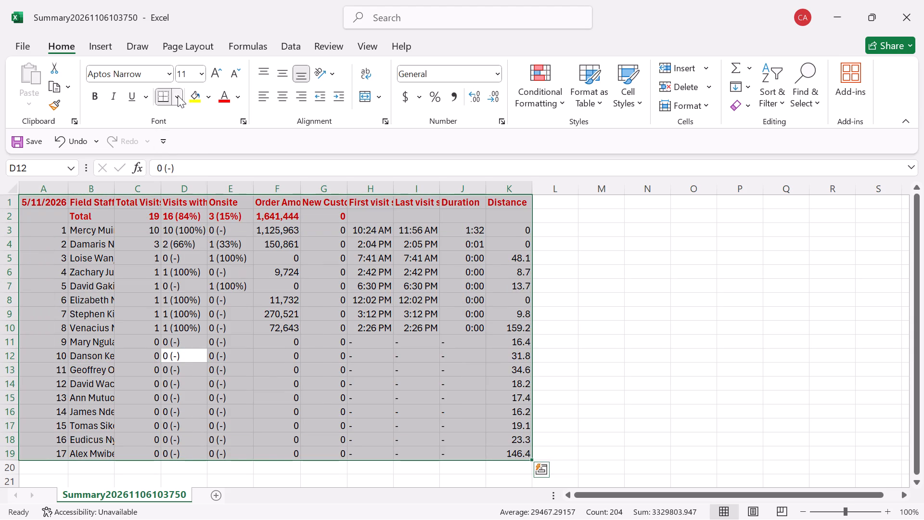
left_click(190, 249)
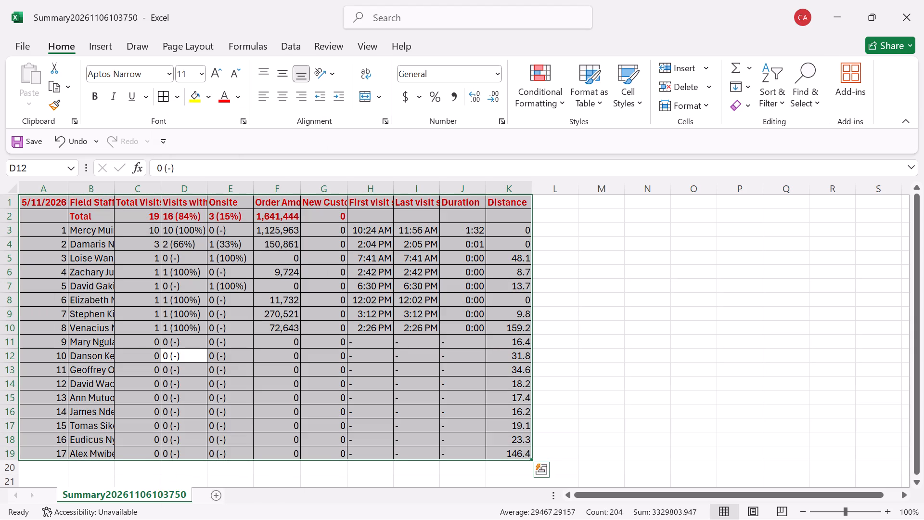
Autofit the width of all columns in the sheet to their contents.
left_click_drag(12, 187, 64, 184)
double_click(64, 184)
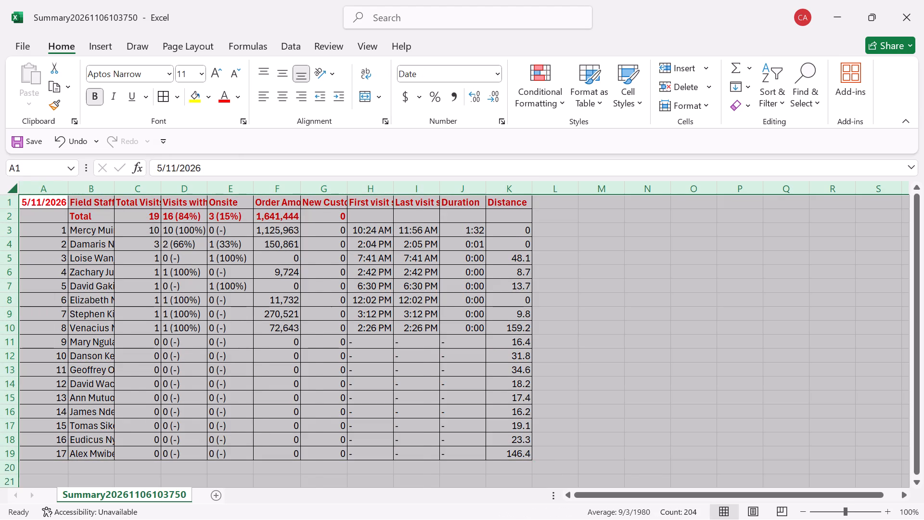
Cut the entire formatted table, A1 to K19, for pasting elsewhere.
left_click(145, 296)
key("ctrl+a")
key("ctrl+x")
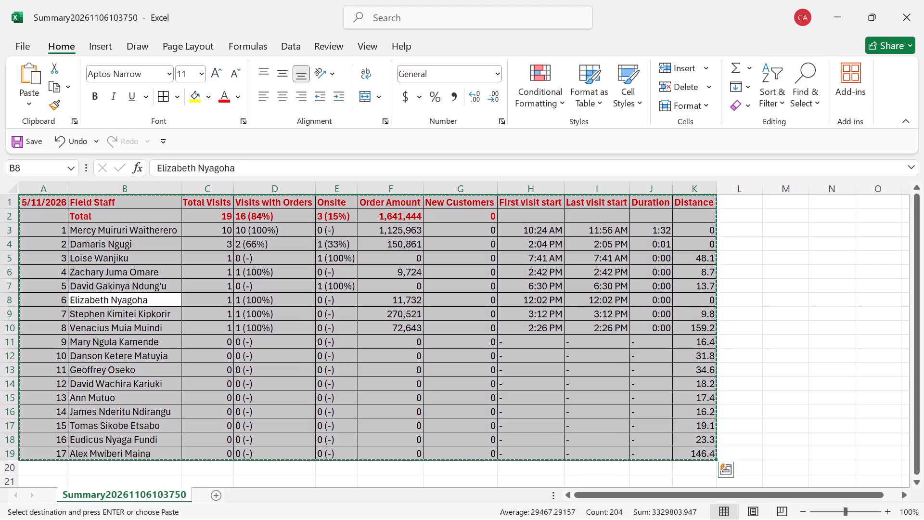
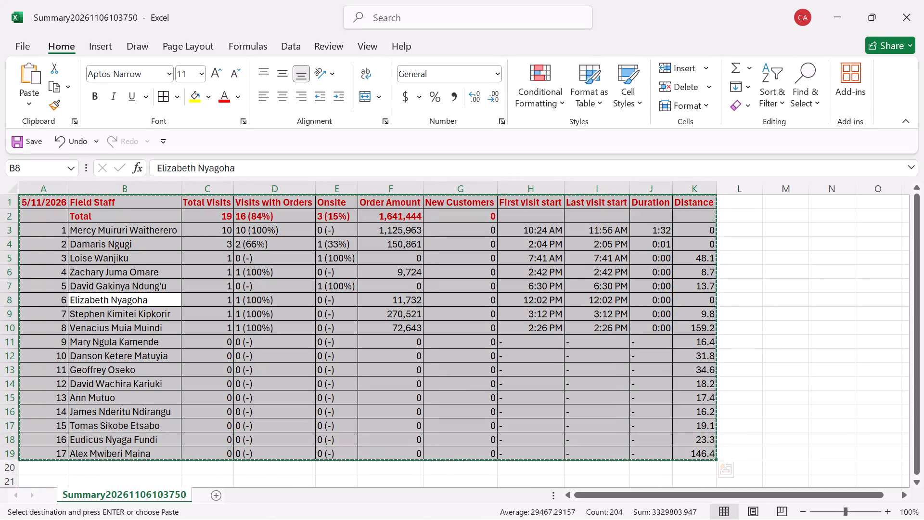
left_click(915, 9)
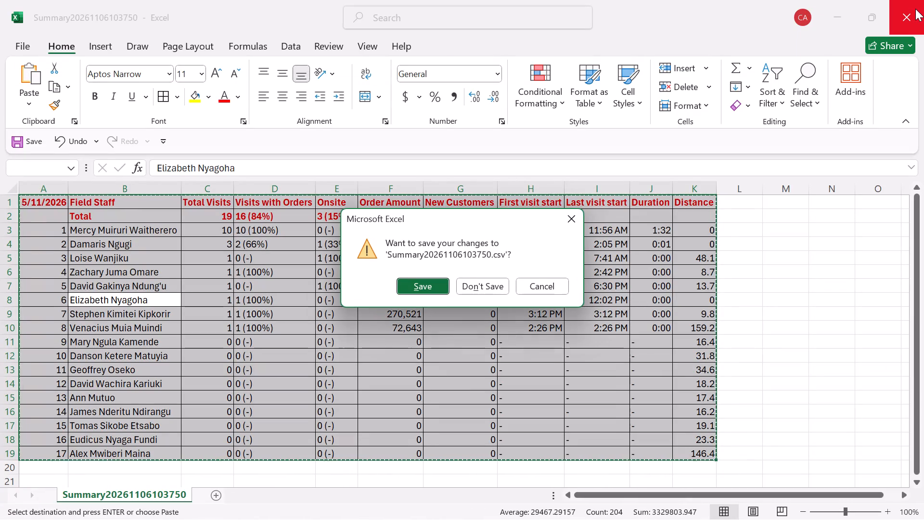
left_click(496, 282)
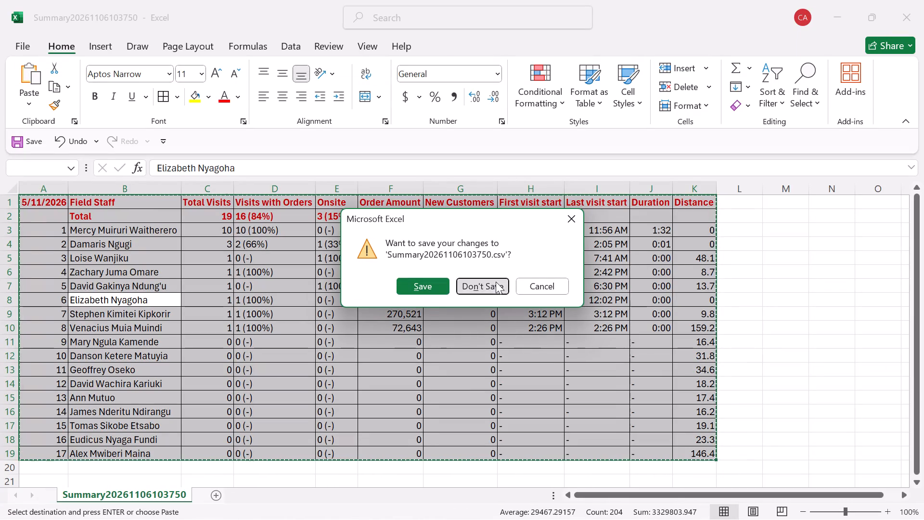
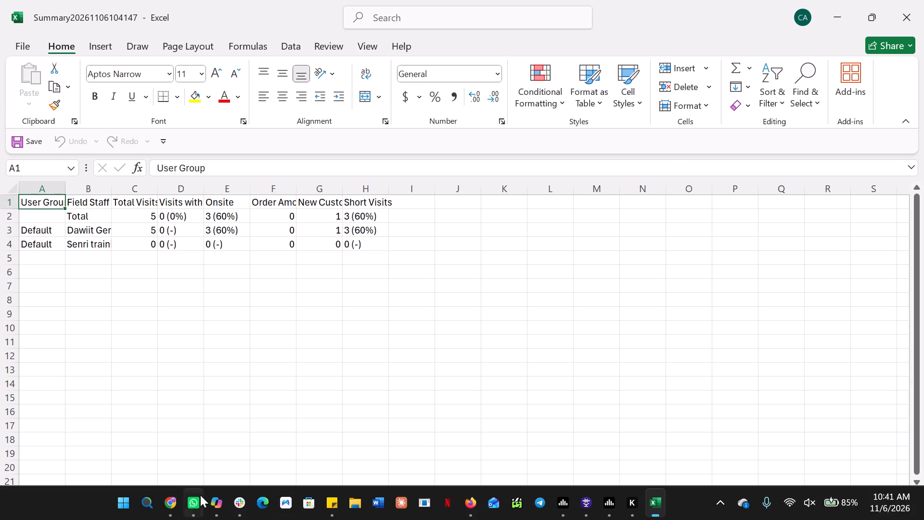
Switch to Chrome, export the attendance from Dawa Life Sciences (Ethiopia) Ltd.'s Activity Report, and open the downloaded CSV in Excel.
left_click(133, 470)
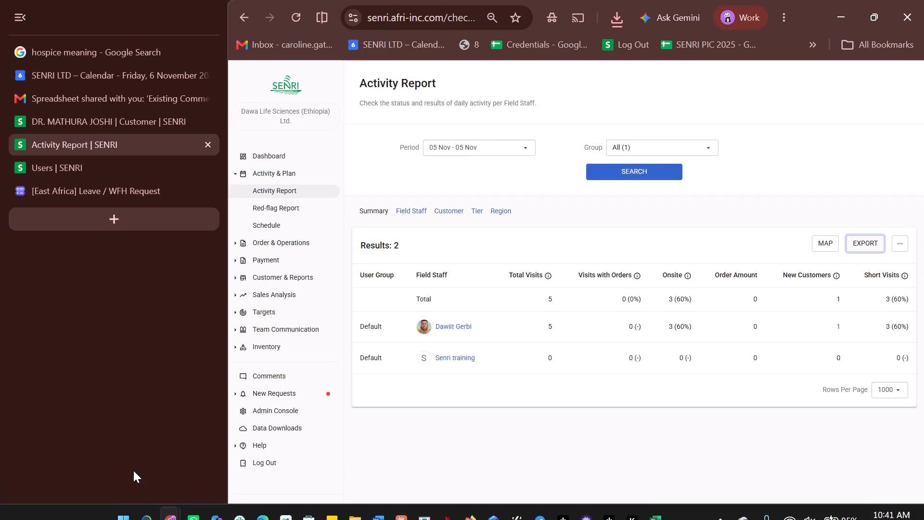
left_click(900, 237)
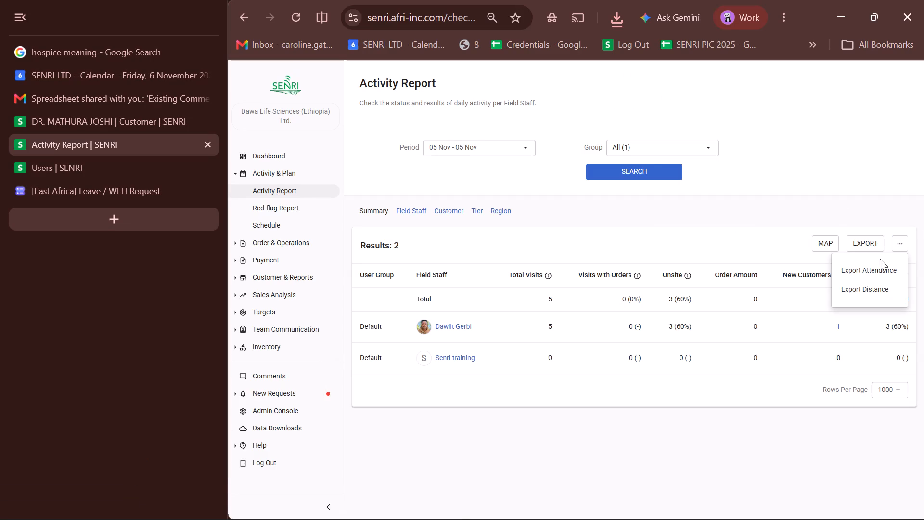
left_click(875, 263)
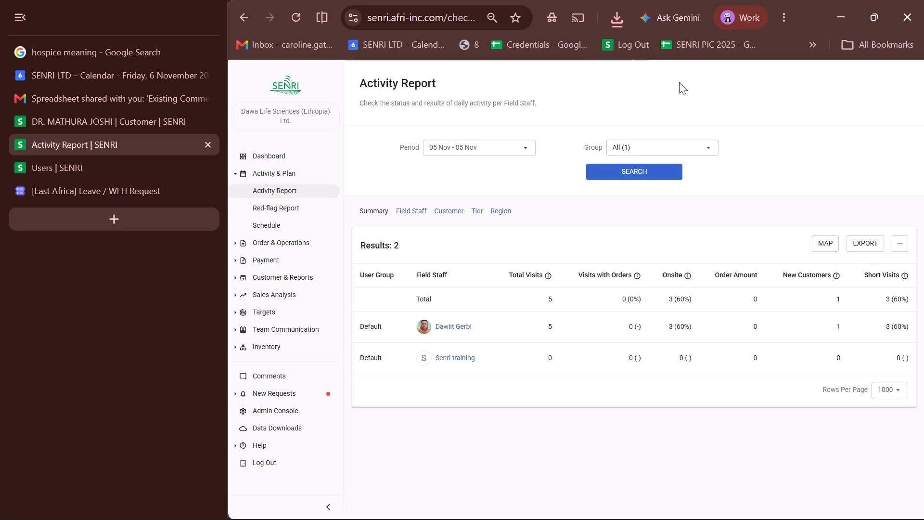
left_click(615, 26)
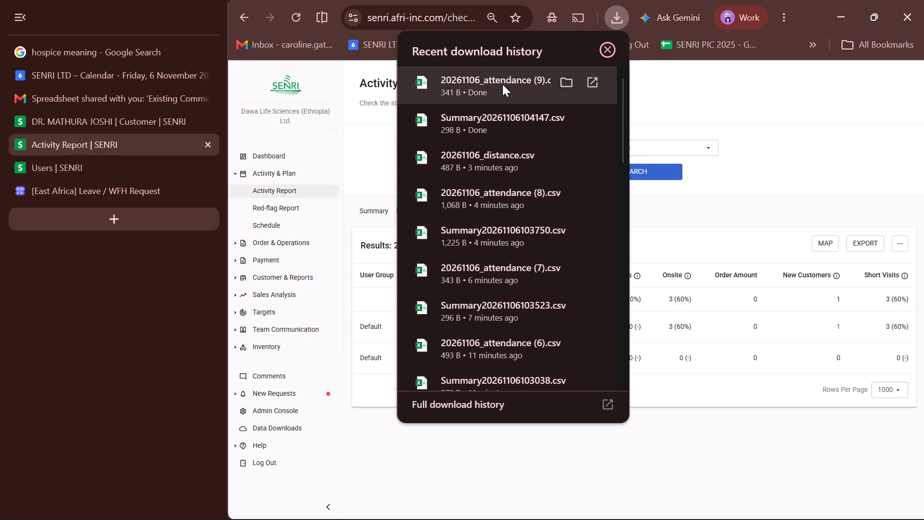
left_click(502, 84)
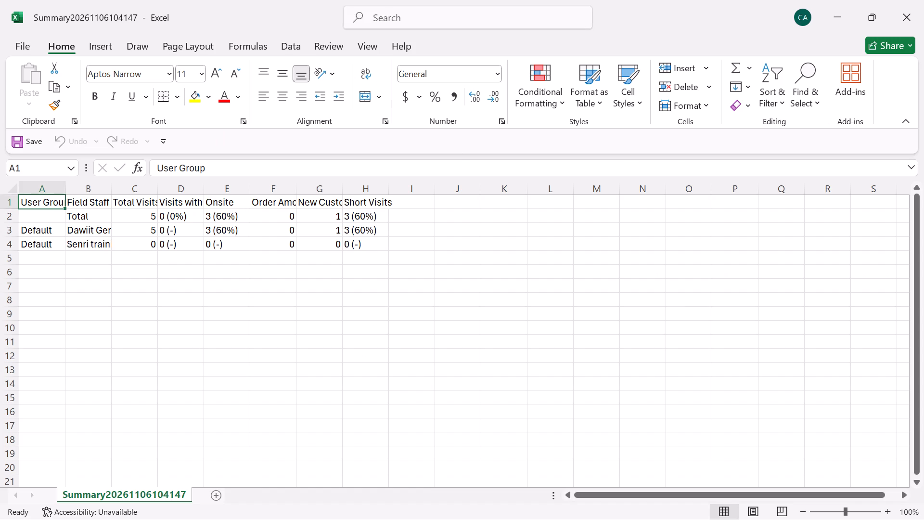
left_click(418, 204)
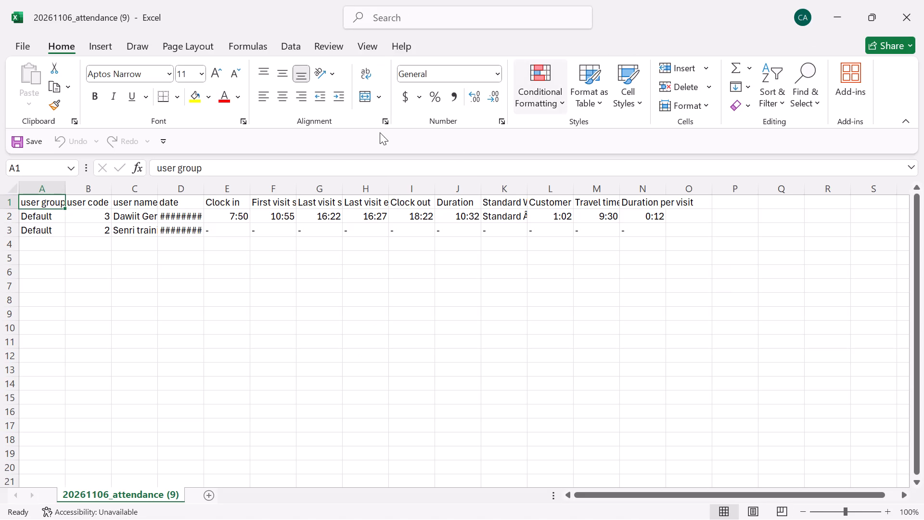
left_click_drag(214, 201, 458, 201)
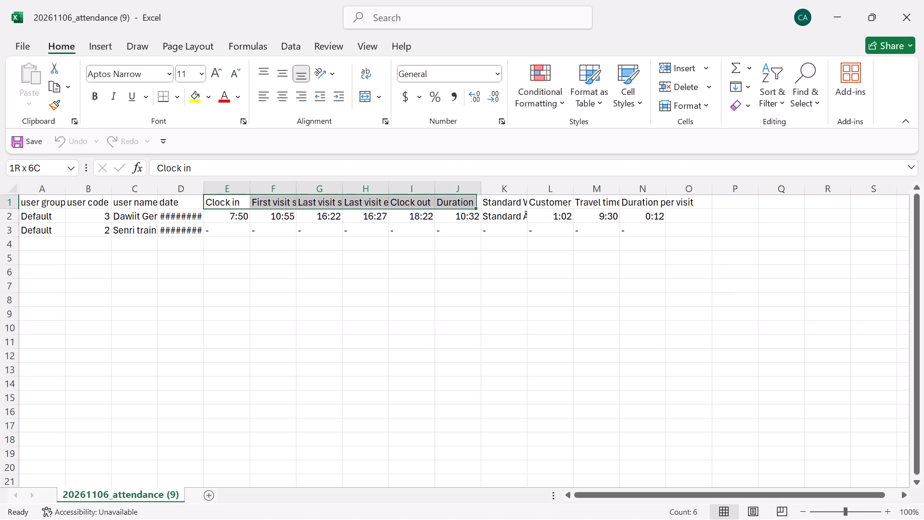
left_click_drag(458, 201, 463, 201)
key("ctrl+x")
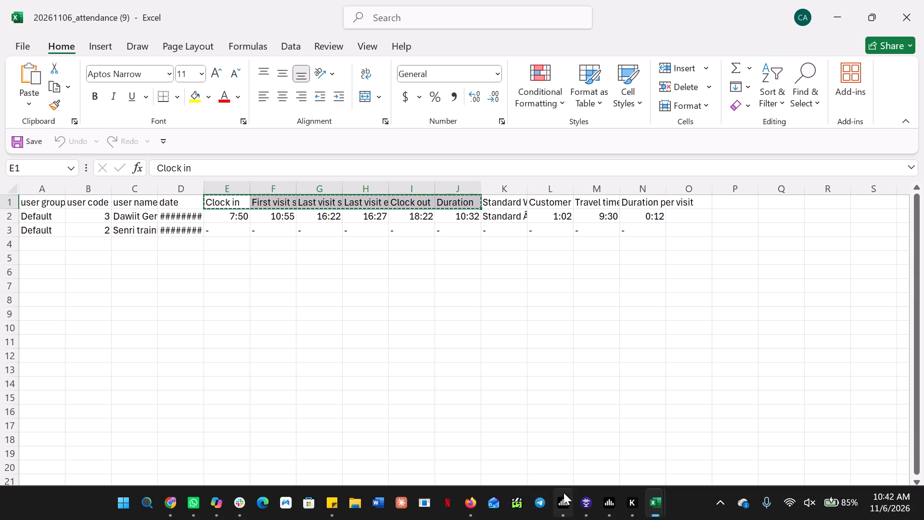
left_click(599, 437)
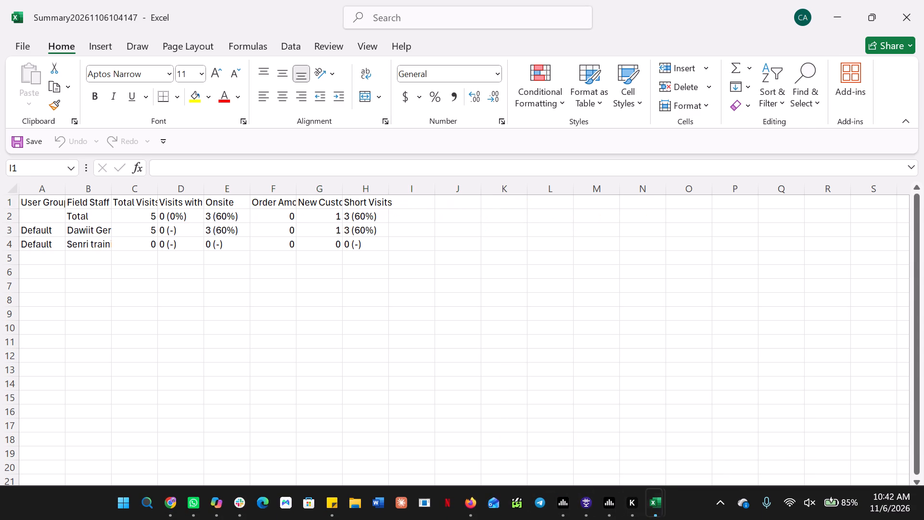
left_click(411, 204)
key("ctrl+v")
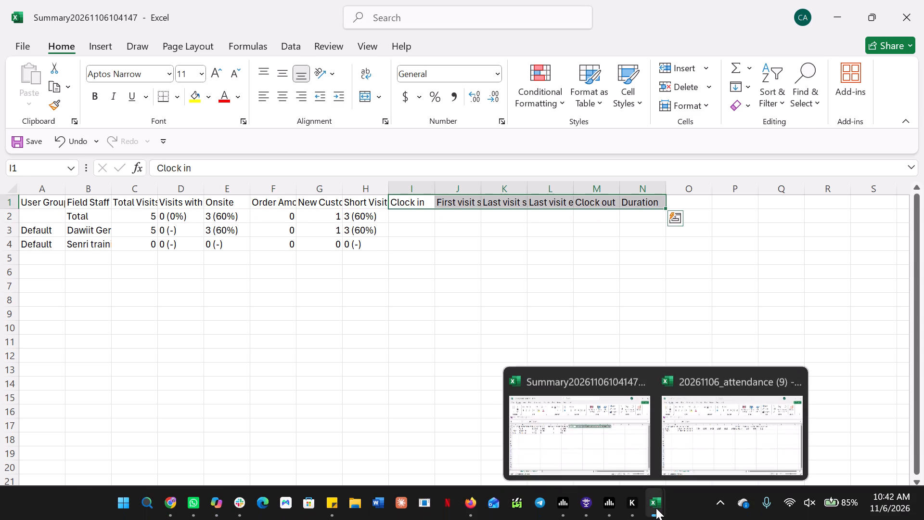
Move the first staff member's Clock in through Duration values from the attendance workbook to the summary workbook, starting at cell I3.
left_click(596, 458)
left_click_drag(596, 458, 723, 519)
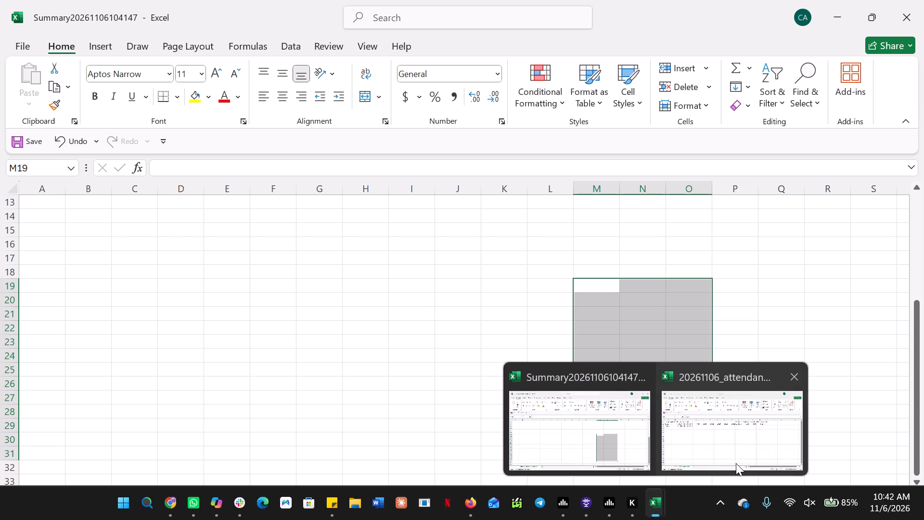
left_click(736, 463)
left_click_drag(239, 215, 335, 221)
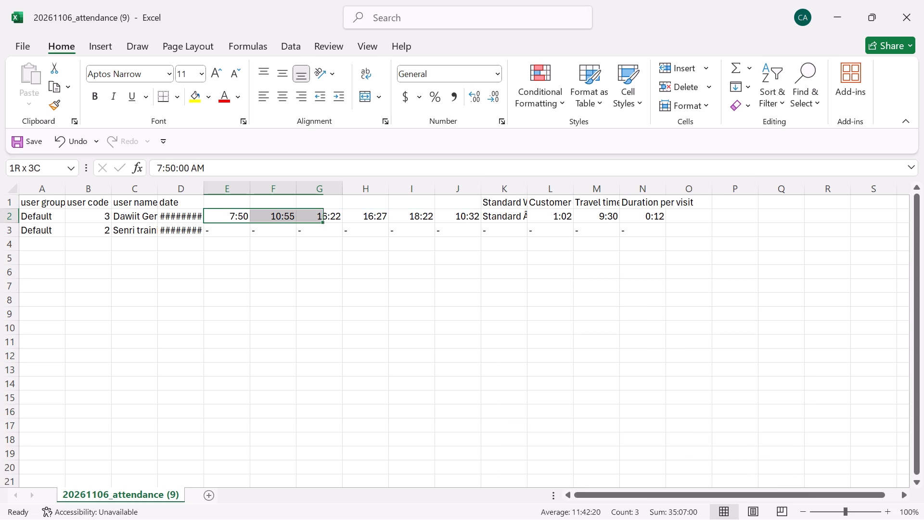
left_click_drag(335, 221, 451, 214)
key("ctrl+x")
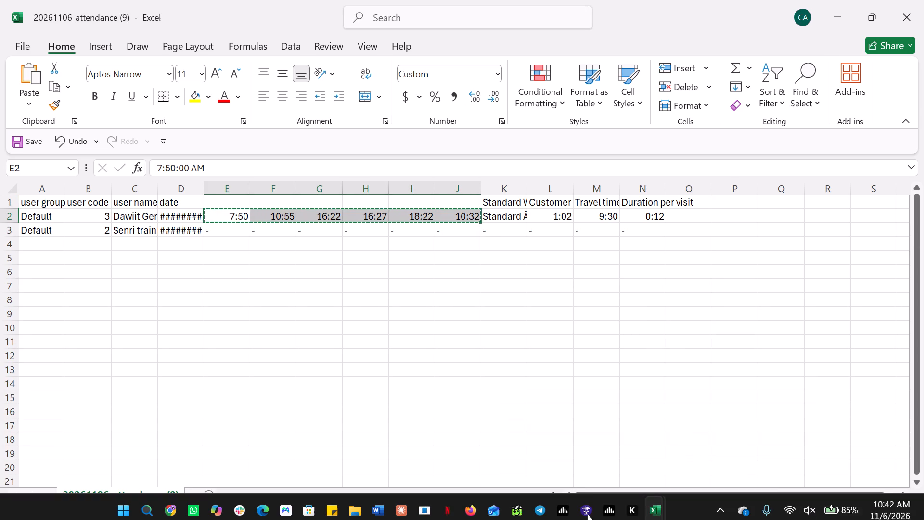
left_click(590, 448)
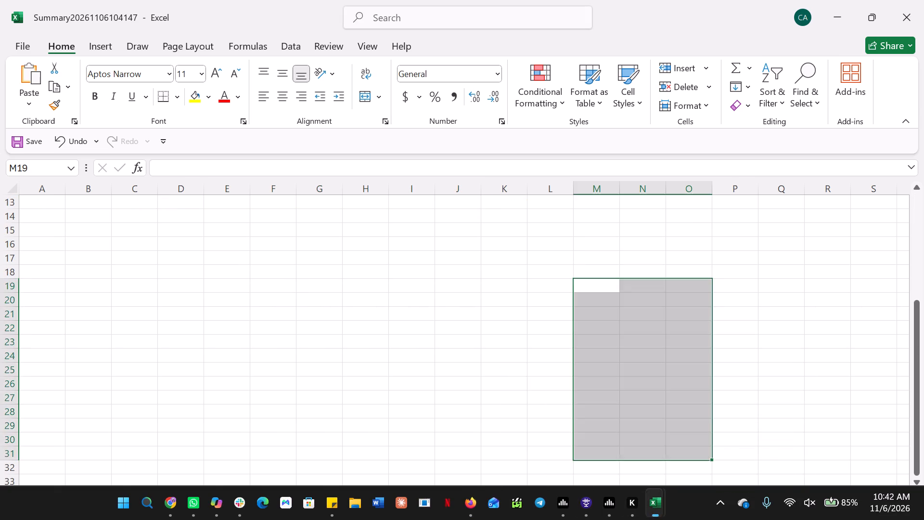
scroll(396, 267, "up", 4)
scroll(343, 351, "down", 1)
scroll(343, 351, "up", 1)
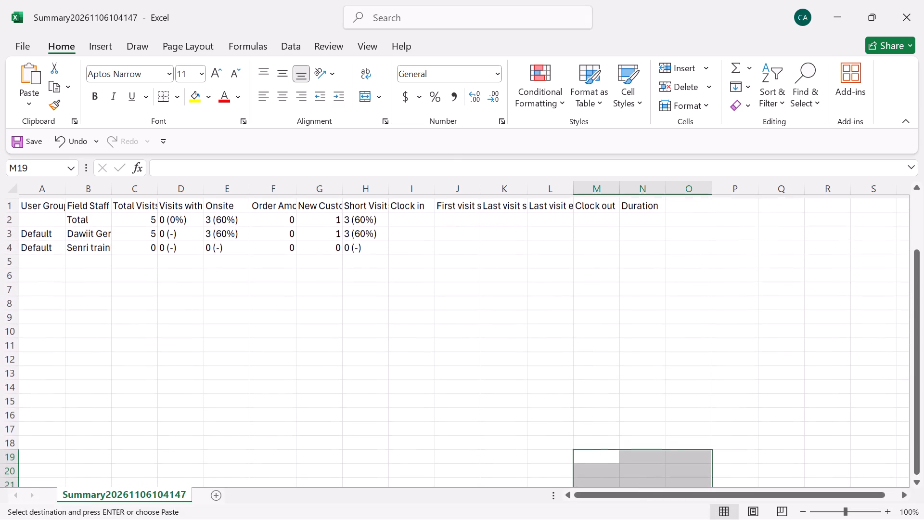
left_click(406, 234)
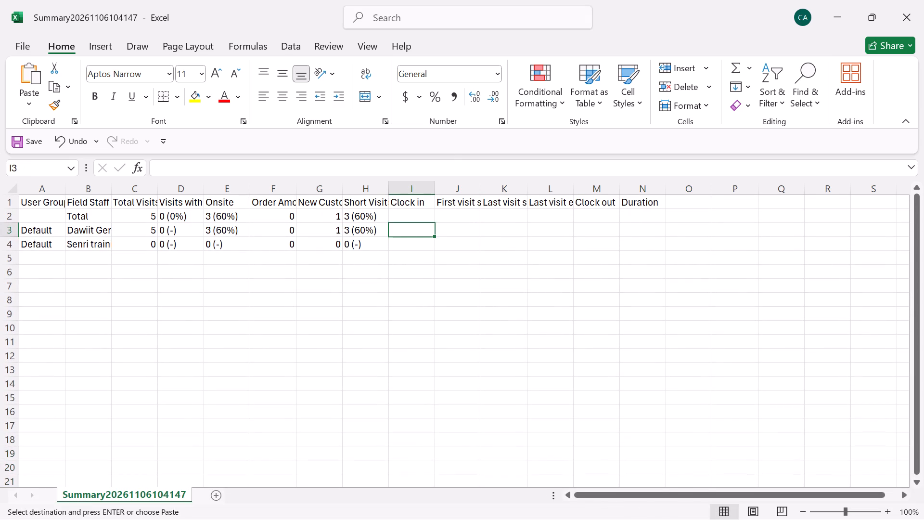
key("ctrl+v")
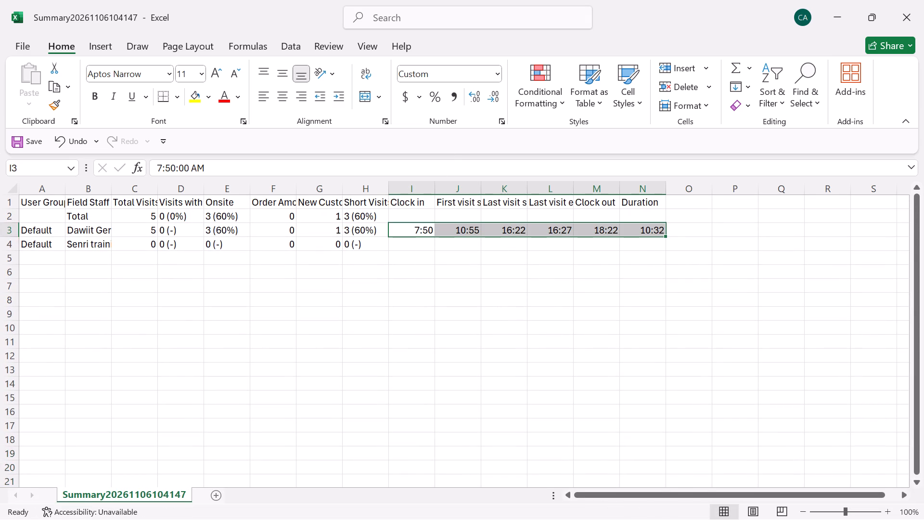
Delete the Senri training row from the summary sheet.
left_click(5, 243)
left_click(687, 85)
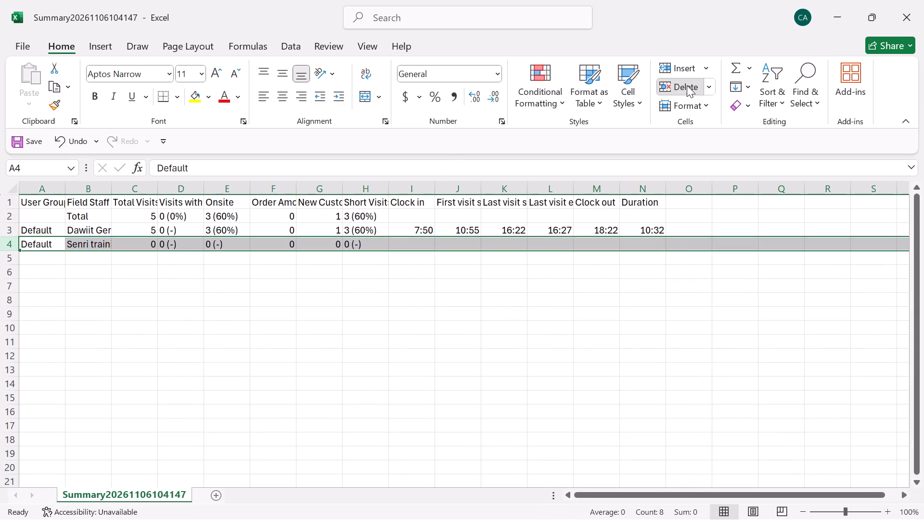
Number the staff row 1 in cell A3 and replace the User Group header in A1 with 5/11/2026.
left_click(29, 230)
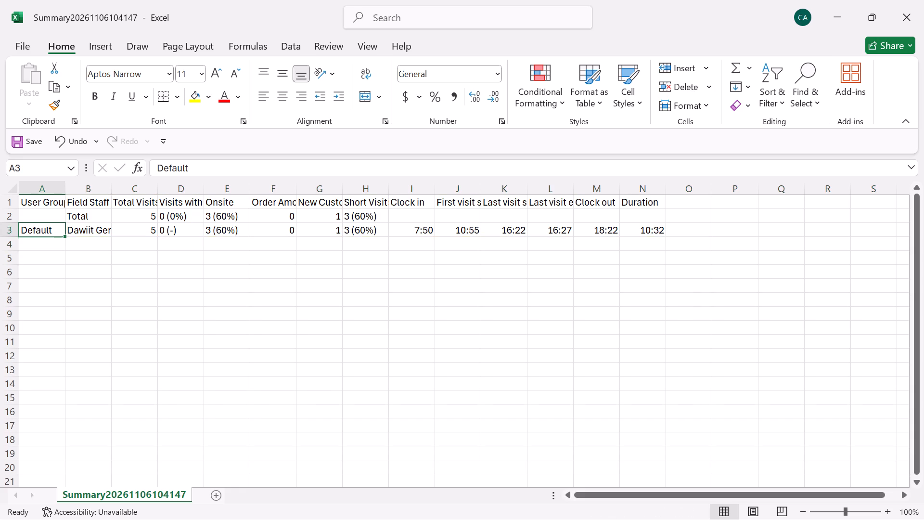
key("1")
left_click(37, 204)
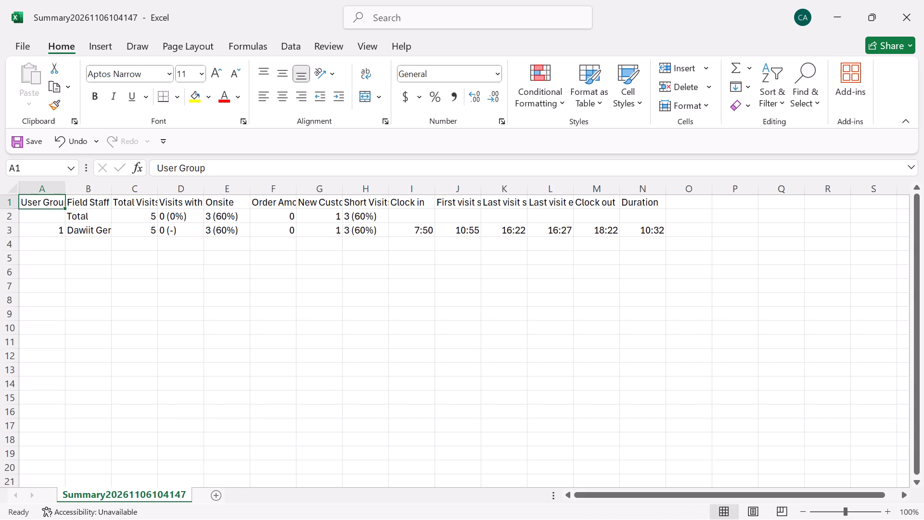
key("4")
key("BackSpace")
type("5/11/2026")
key("Return")
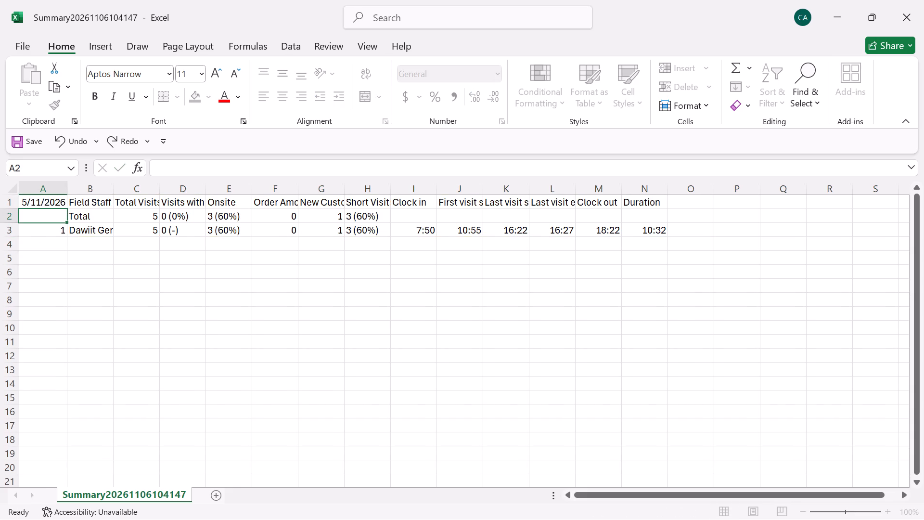
Format the header and Total rows in bold with red font.
left_click_drag(9, 197, 9, 208)
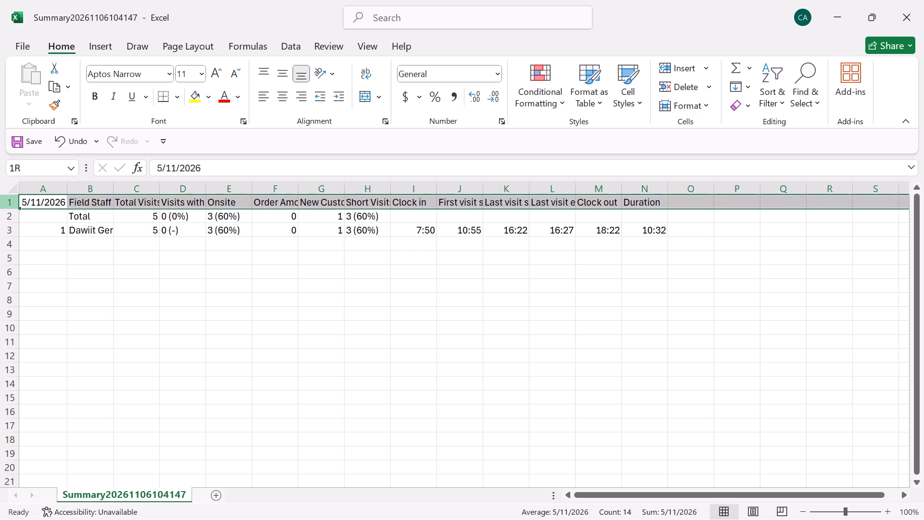
left_click_drag(9, 208, 9, 214)
left_click(88, 101)
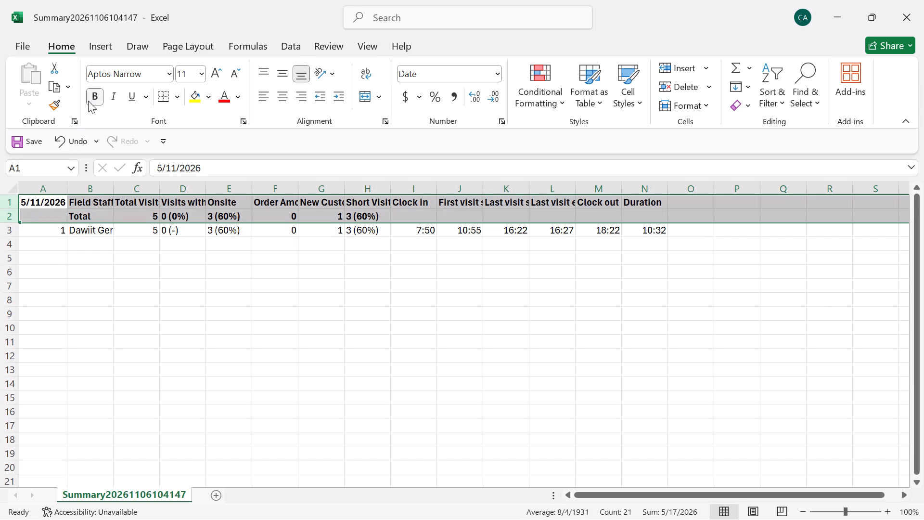
left_click(224, 98)
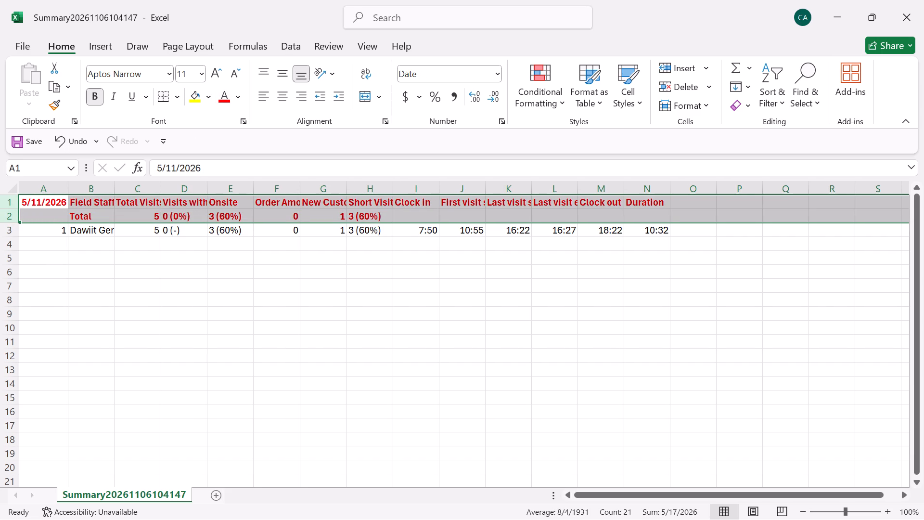
Apply all borders to the entire summary table.
left_click(133, 236)
key("ctrl+a")
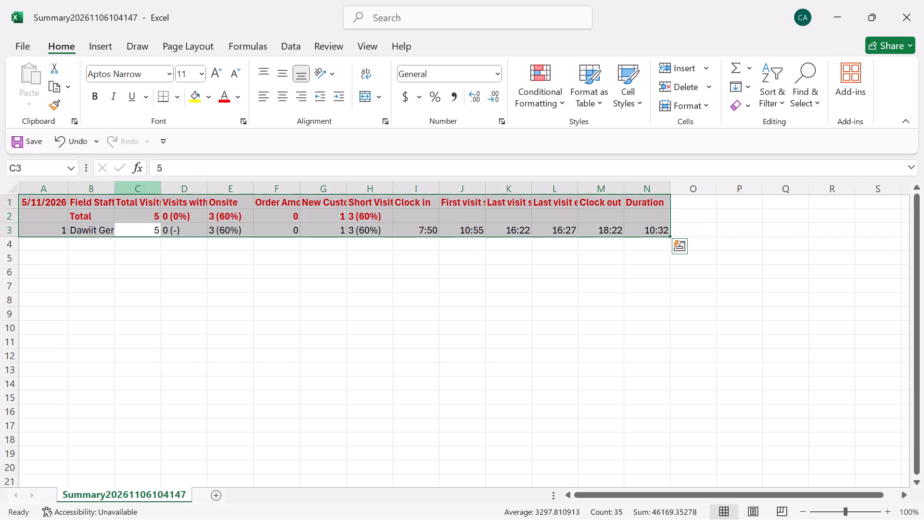
left_click(173, 98)
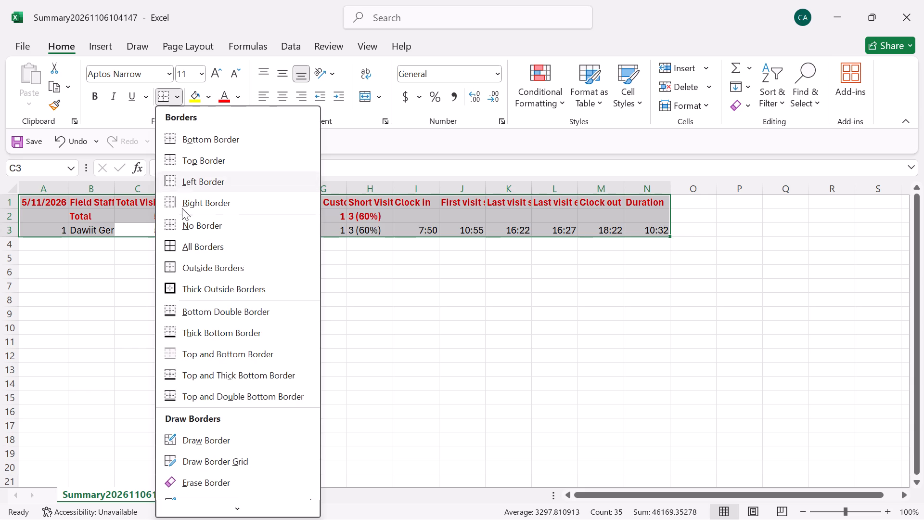
left_click(183, 251)
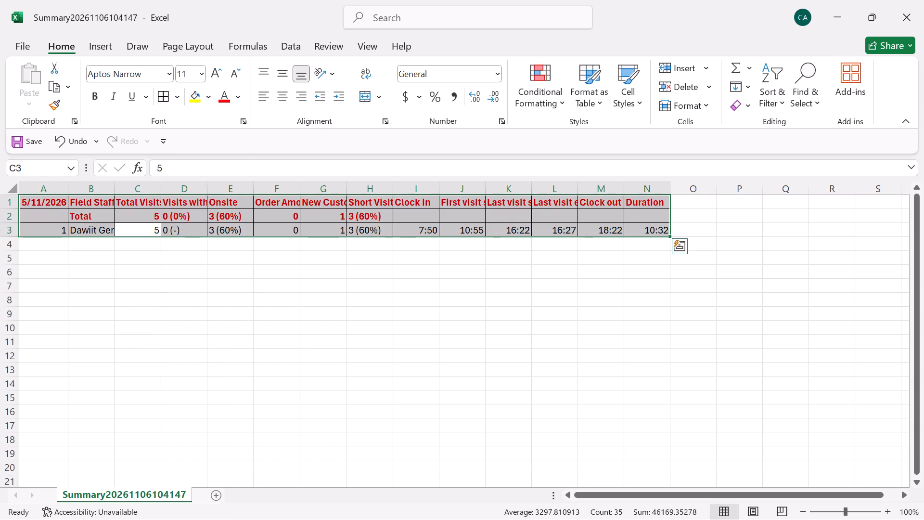
Autofit the widths of all columns in the summary sheet to their contents.
left_click_drag(12, 186, 64, 190)
left_click(64, 190)
left_click_drag(64, 190, 100, 221)
left_click(100, 221)
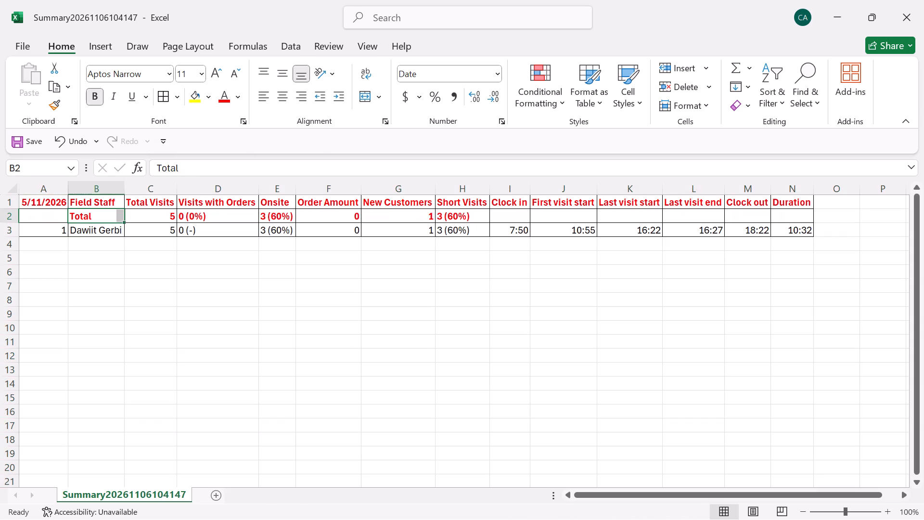
Cut the complete formatted summary table, A1 to N3, for transfer.
key("ctrl+a")
key("ctrl+x")
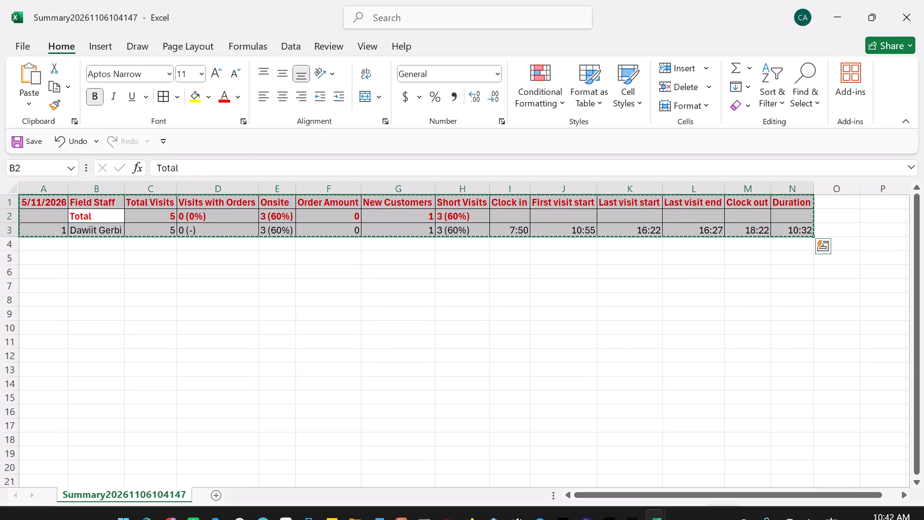
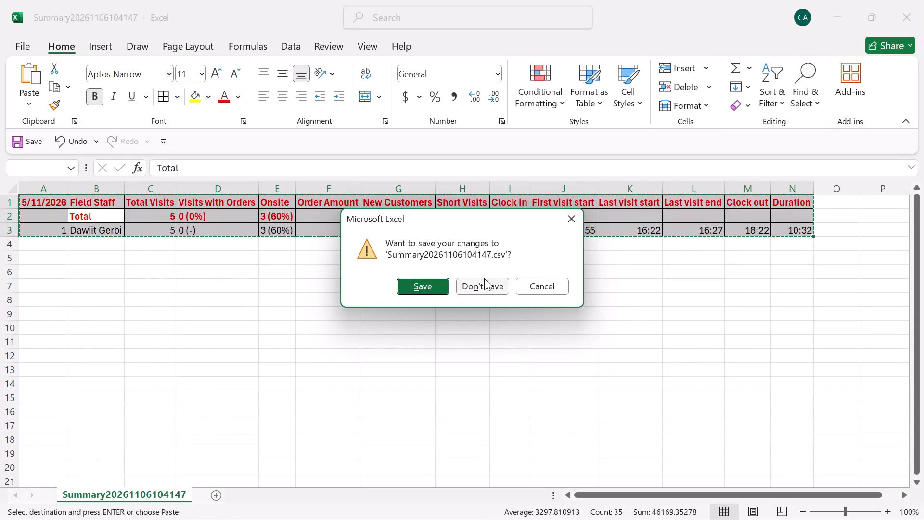
Discard the changes to Summary20261106104147.csv and finish closing that workbook.
left_click(484, 278)
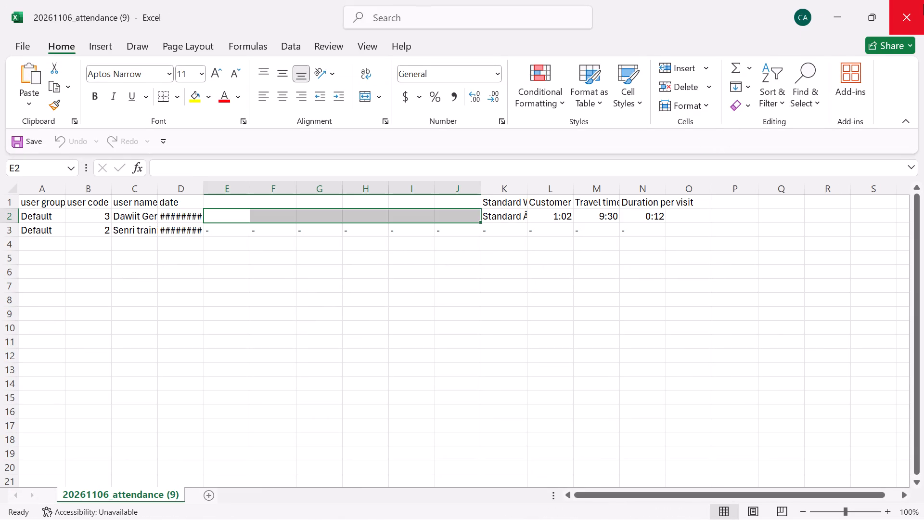
Close the 20261106_attendance (9) workbook.
left_click(903, 19)
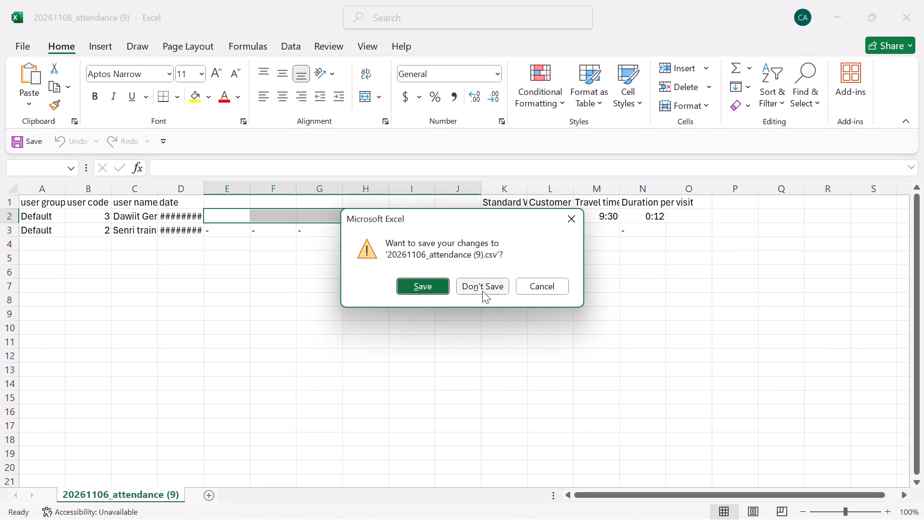
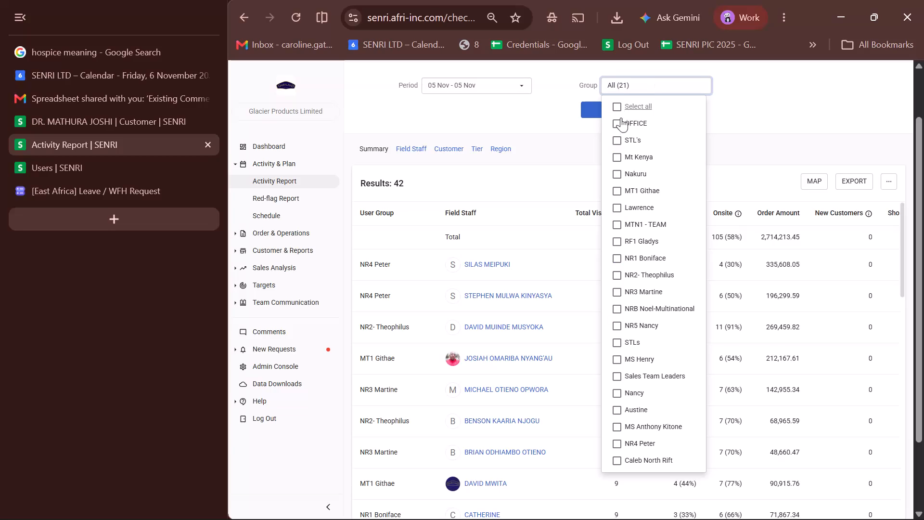
Filter the Activity Report to the groups STL's, RF1 Gladys, Austine and Caleb North Rift, and run the search.
left_click(611, 147)
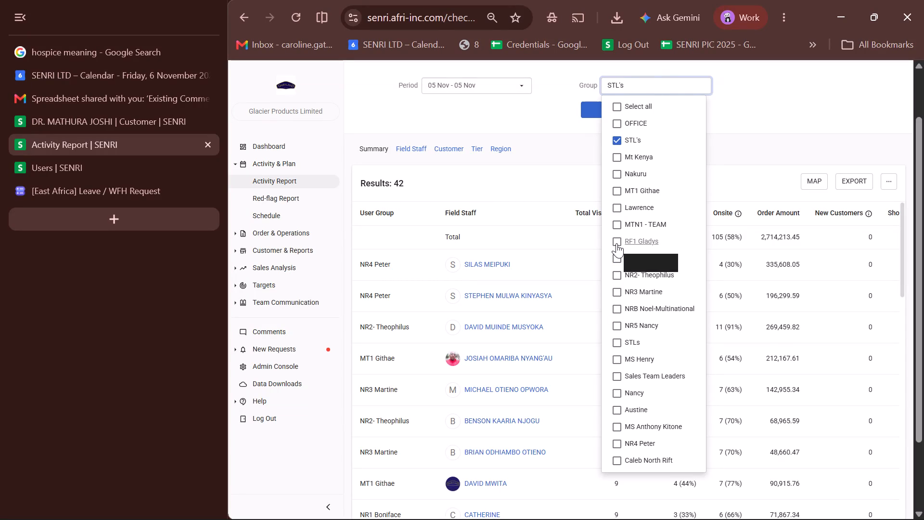
left_click(616, 243)
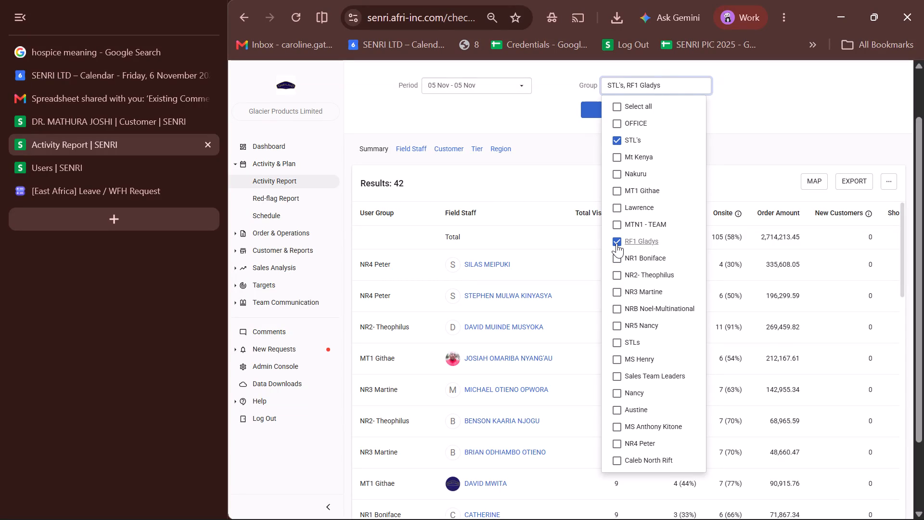
left_click(616, 409)
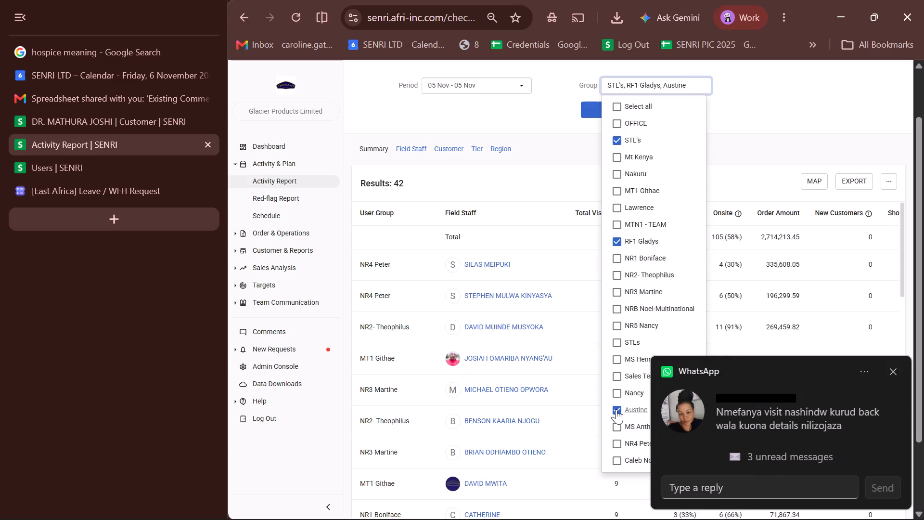
left_click(893, 377)
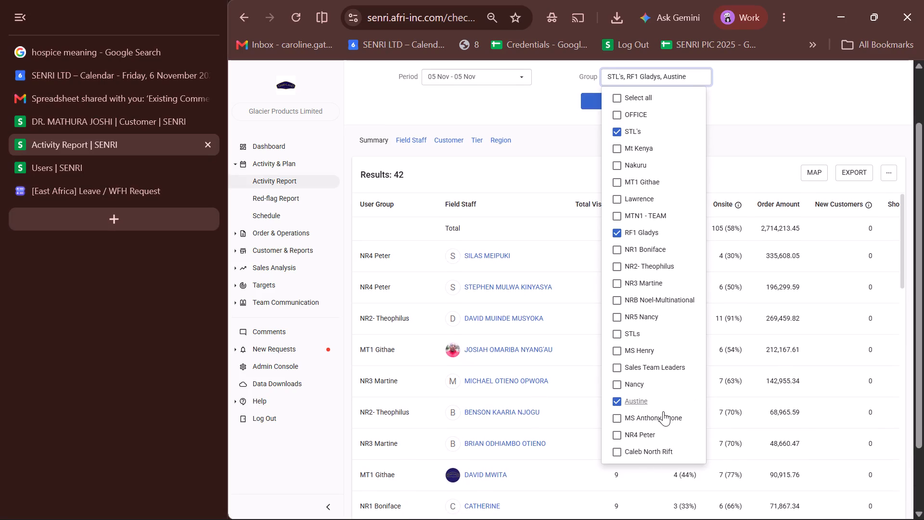
left_click(618, 450)
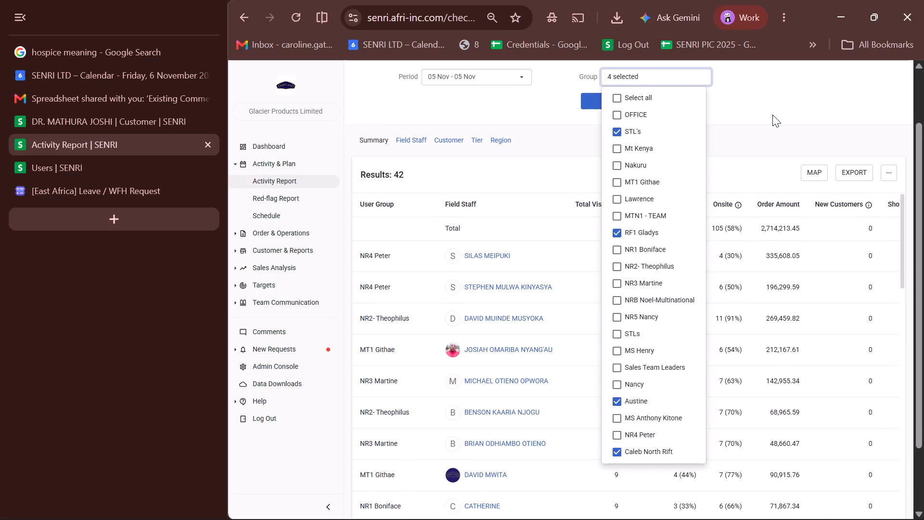
left_click(772, 115)
left_click(622, 101)
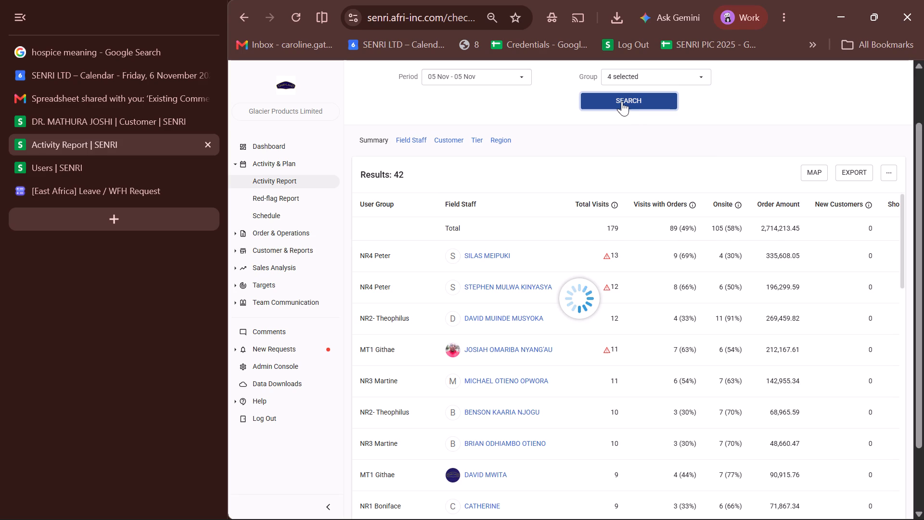
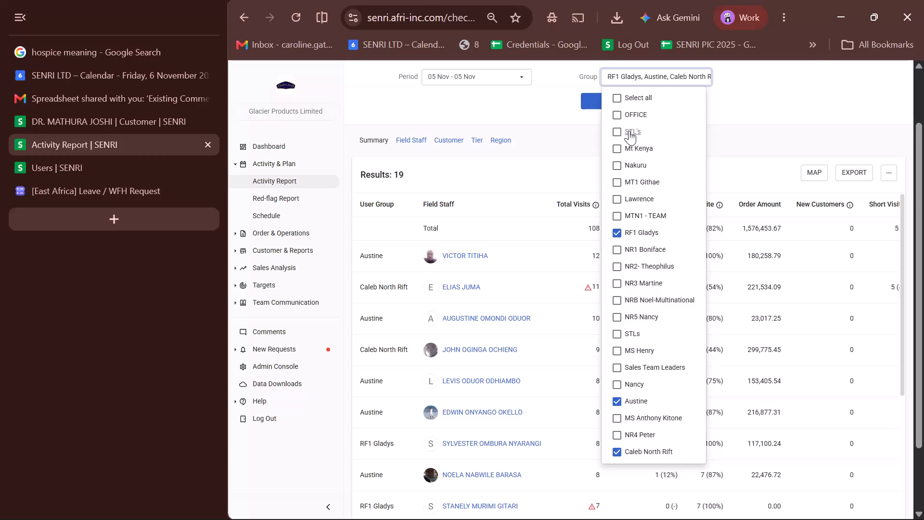
Run the Activity Report search for the groups RF1 Gladys, Austine and Caleb North Rift.
left_click(800, 106)
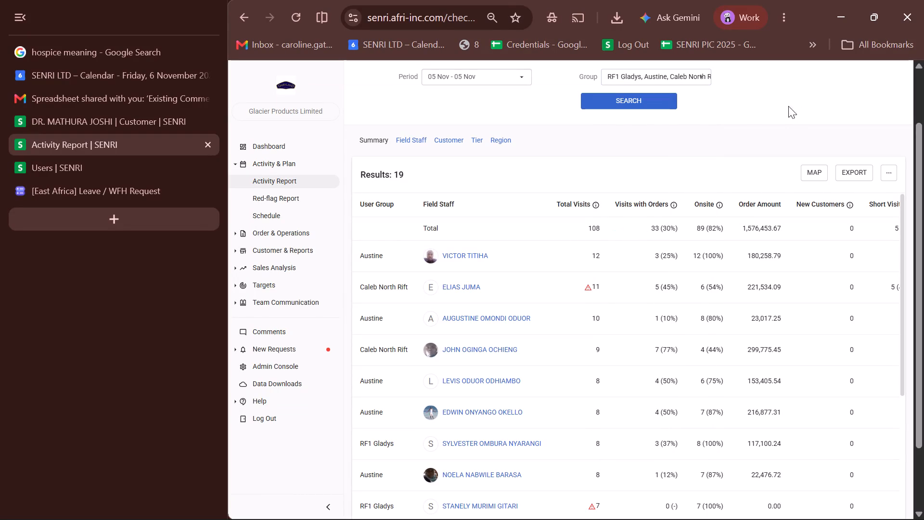
left_click(629, 104)
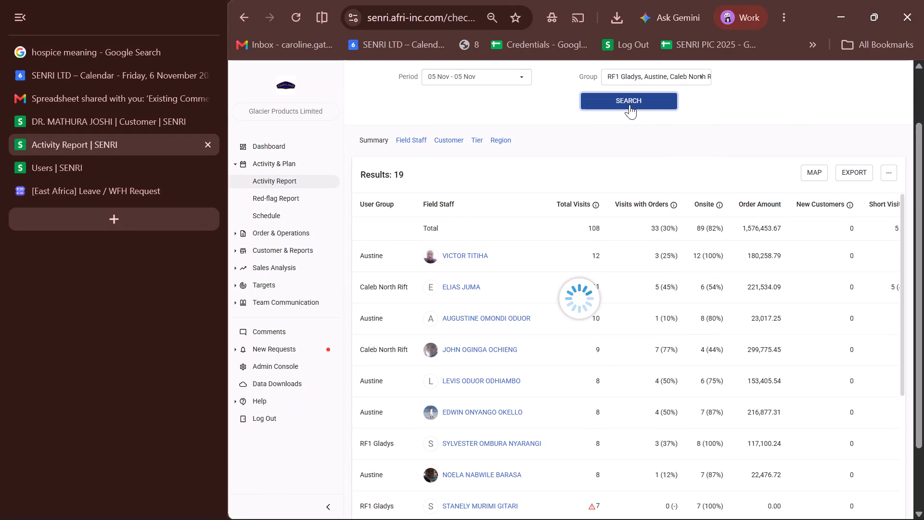
triple_click(629, 104)
double_click(629, 104)
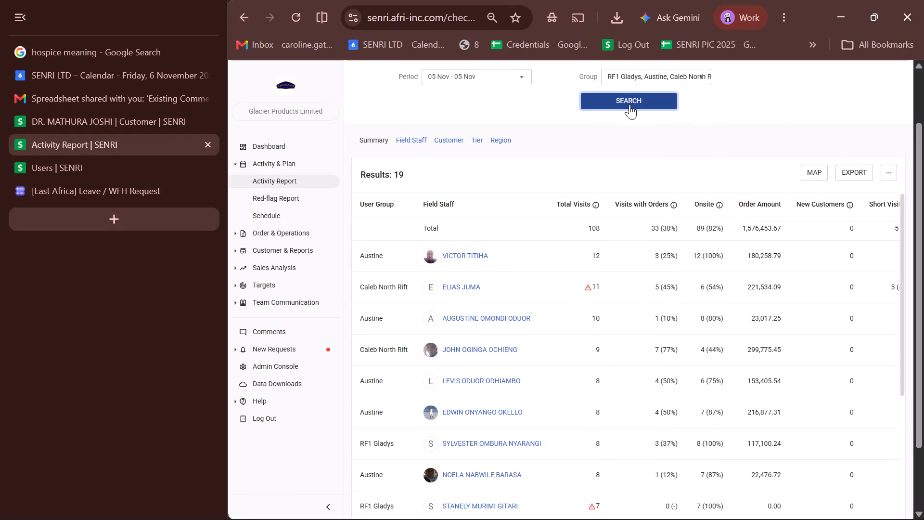
Export the filtered activity summary and open the downloaded CSV in Excel.
left_click(848, 179)
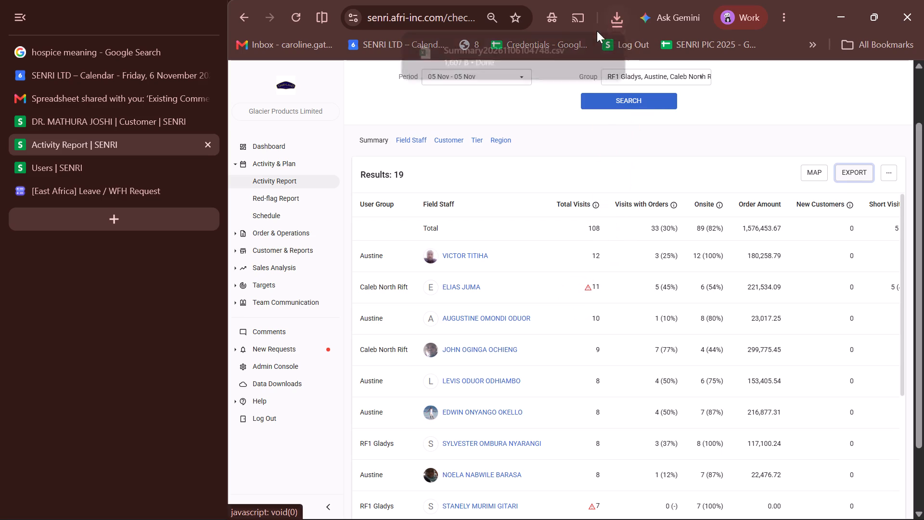
left_click(468, 66)
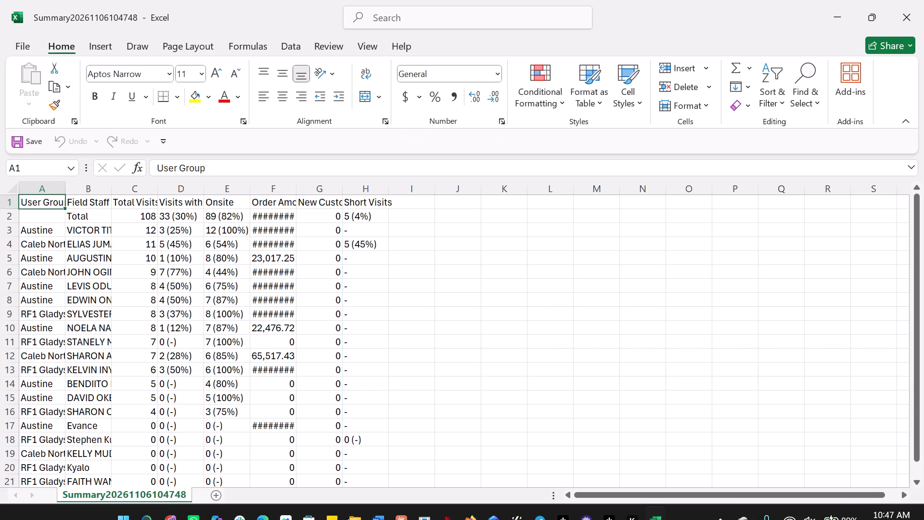
Back in the browser's Activity Report, export the attendance data and open the CSV in Excel side by side with the summary workbook.
left_click(154, 443)
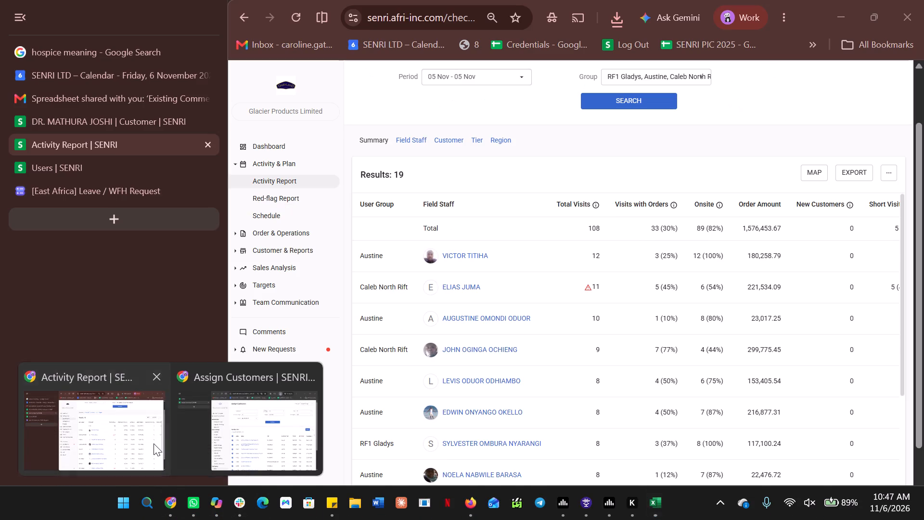
left_click(891, 173)
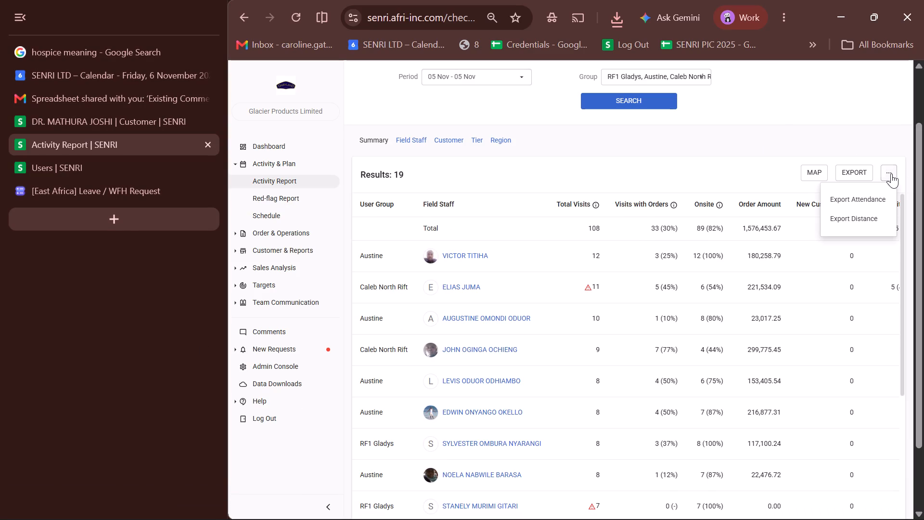
left_click(858, 196)
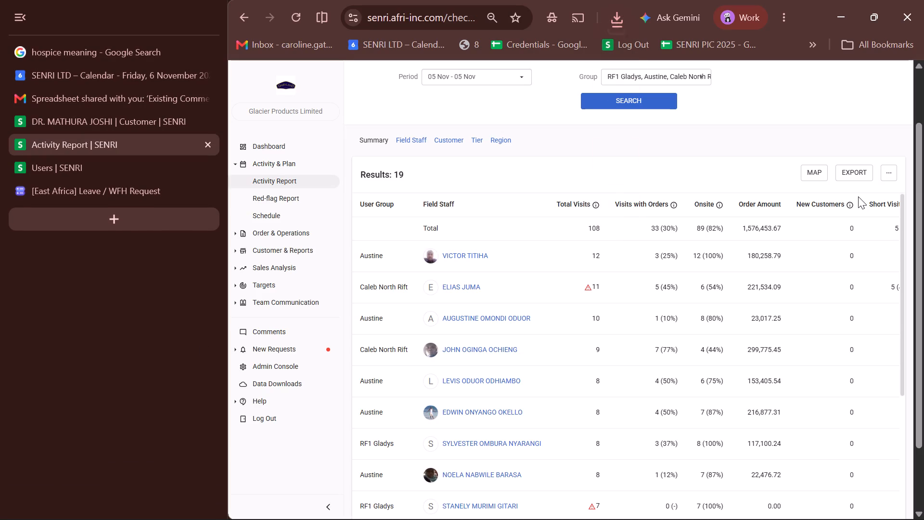
left_click(618, 16)
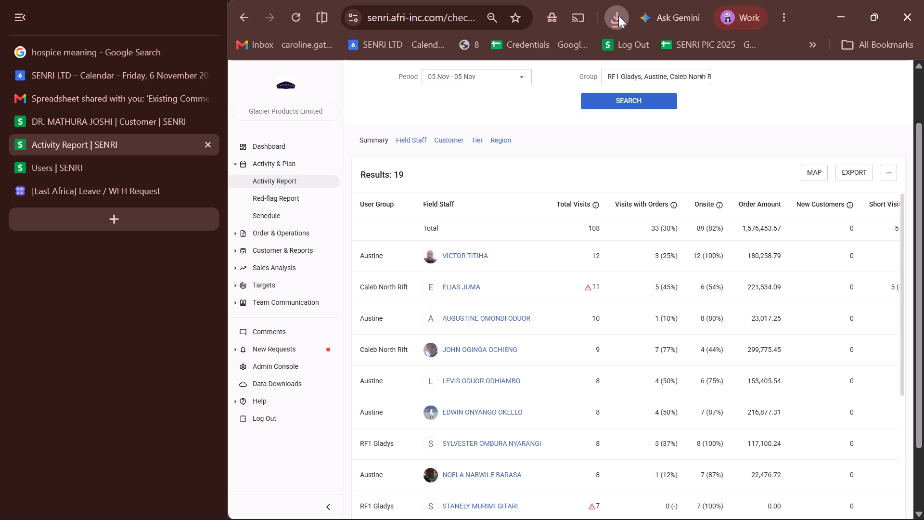
left_click(517, 90)
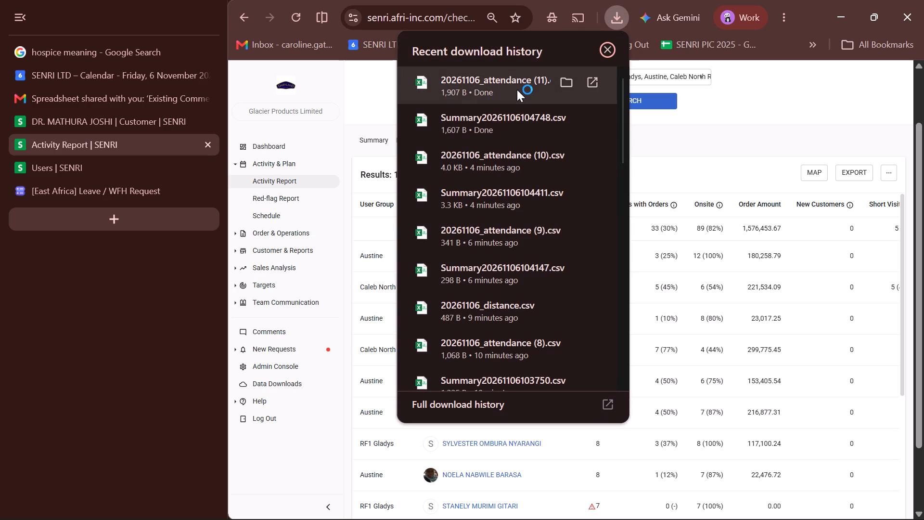
left_click(408, 206)
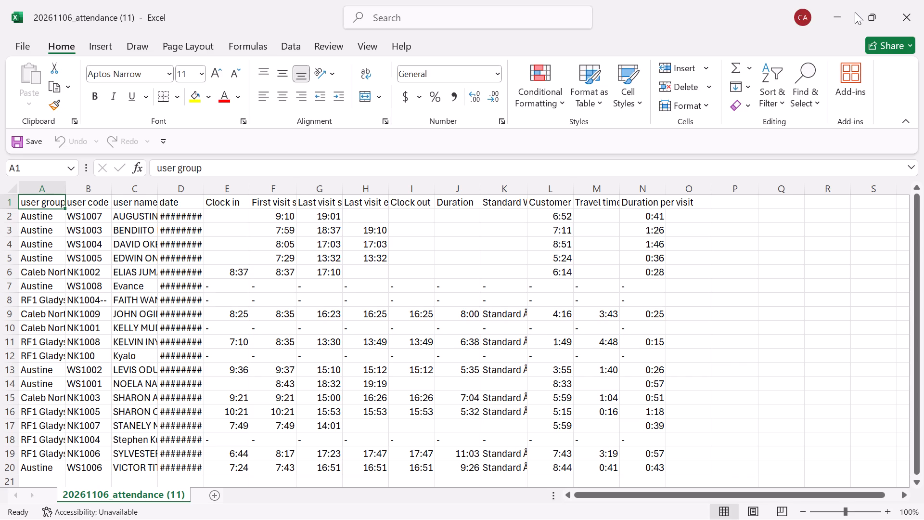
left_click(785, 57)
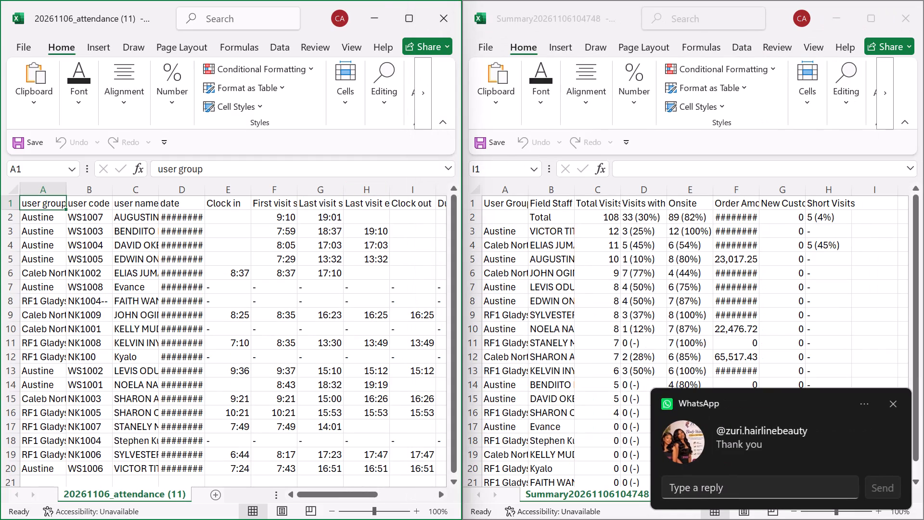
Move the headers Clock in through Duration from the attendance sheet to the summary sheet, starting at cell I1.
left_click_drag(217, 198, 443, 185)
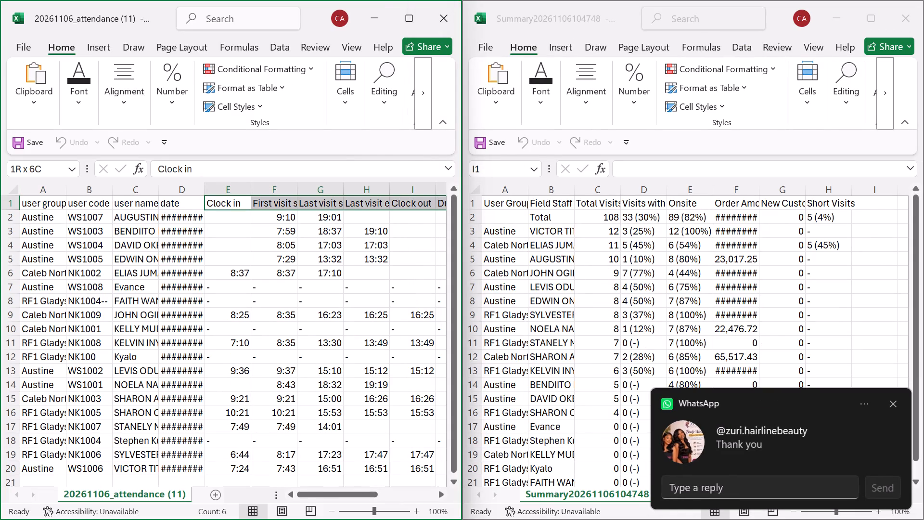
left_click_drag(443, 185, 382, 201)
key("ctrl+x")
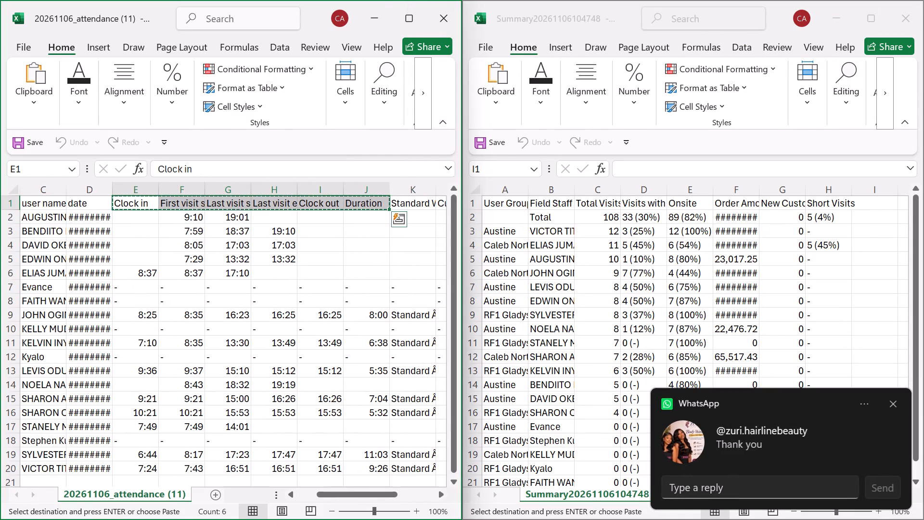
double_click(867, 206)
key("ctrl+v")
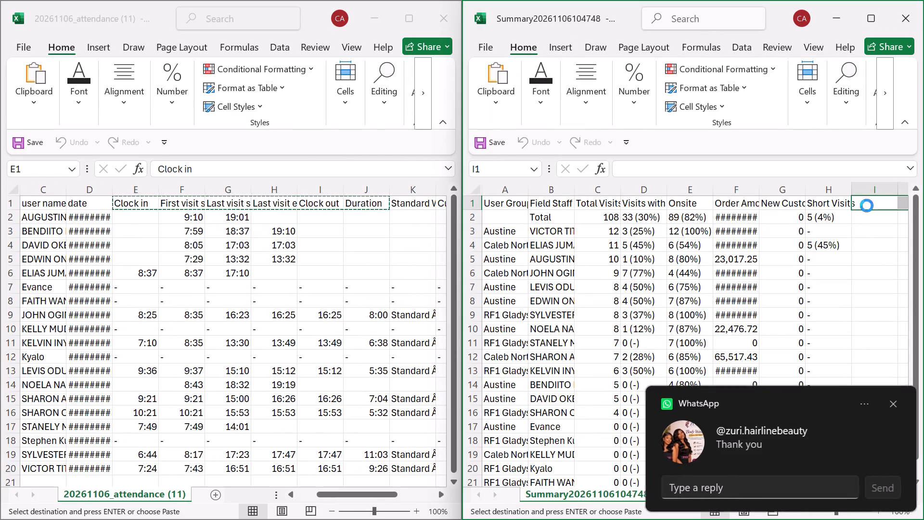
In summary cell I3, enter an exact-match XLOOKUP of B3 against attendance column C, returning attendance columns E to J.
left_click(859, 234)
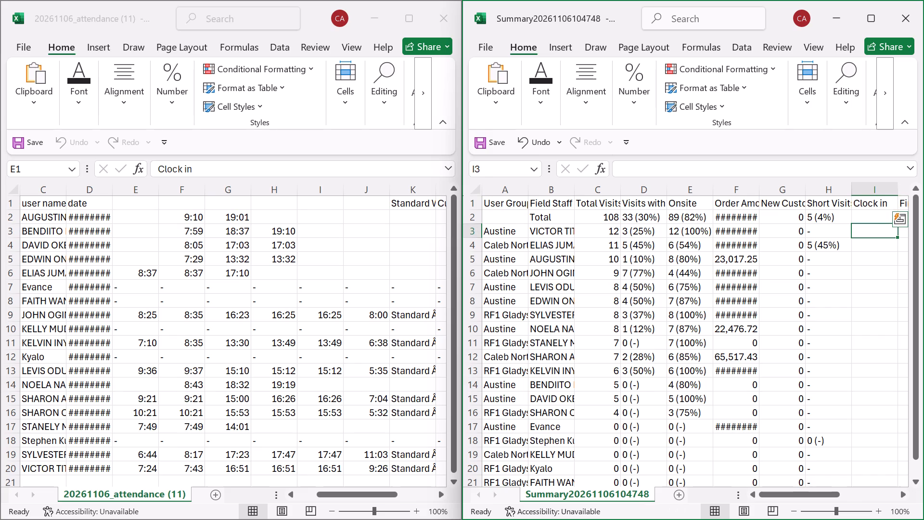
type("=x")
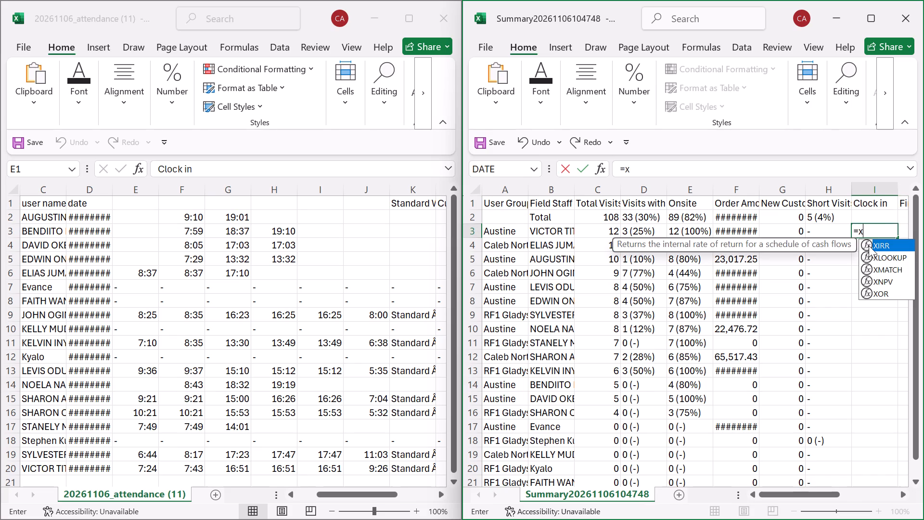
double_click(882, 255)
left_click(567, 229)
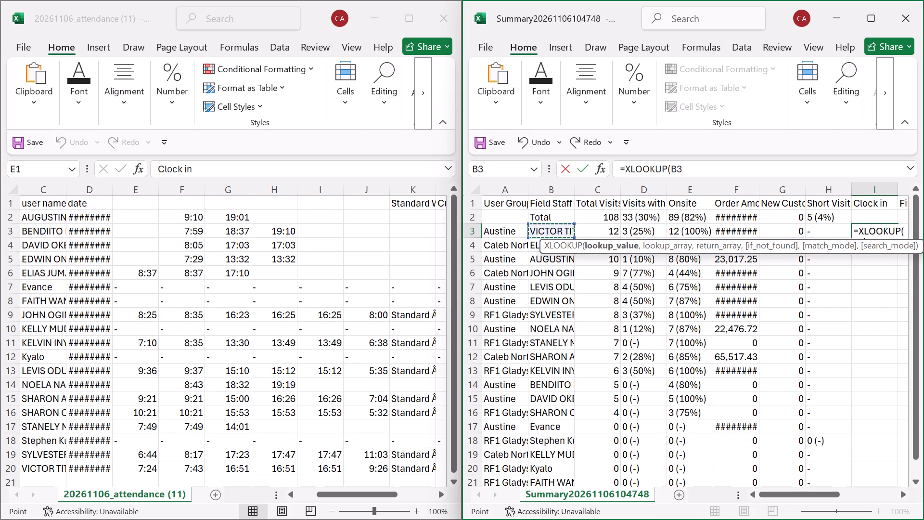
key("comma")
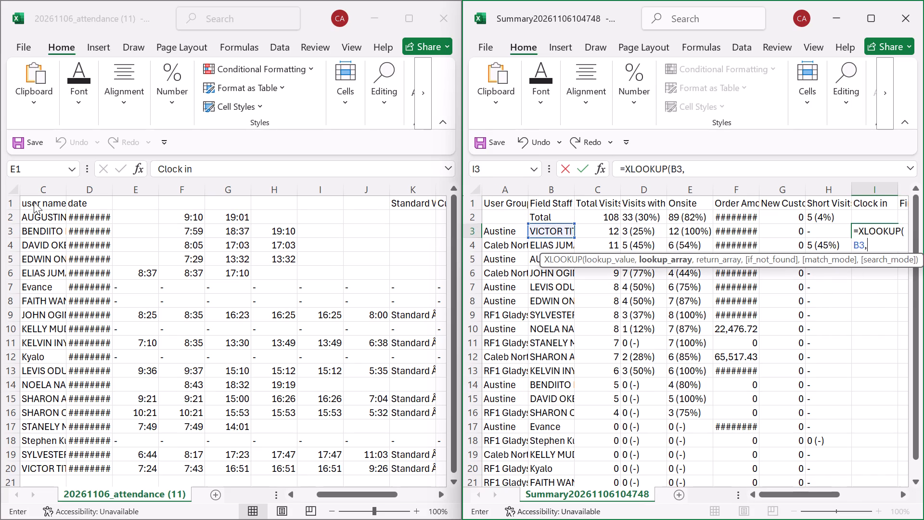
double_click(44, 187)
key("comma")
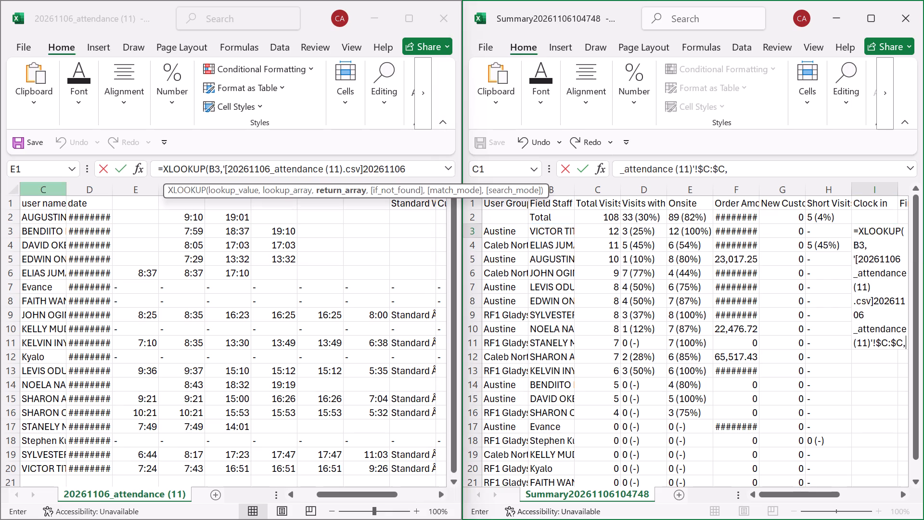
left_click_drag(141, 187, 346, 184)
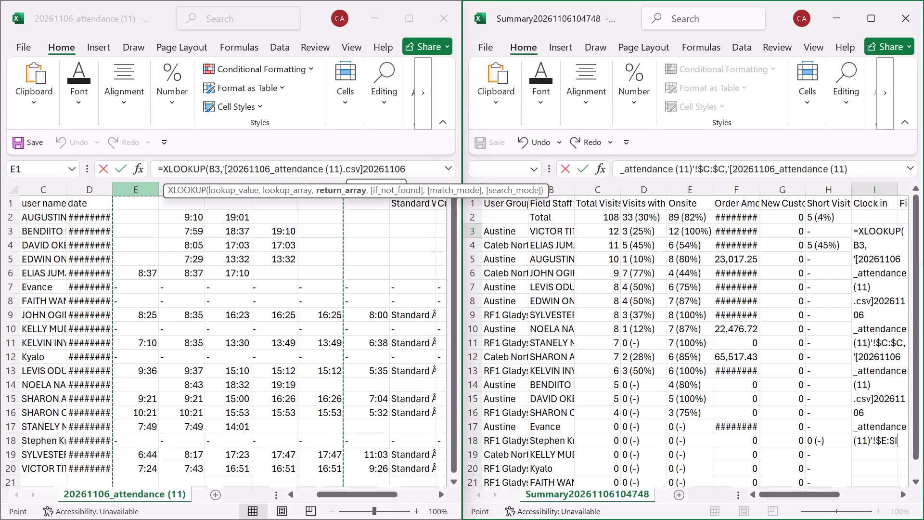
left_click_drag(346, 184, 365, 185)
type(",,0")
key("Return")
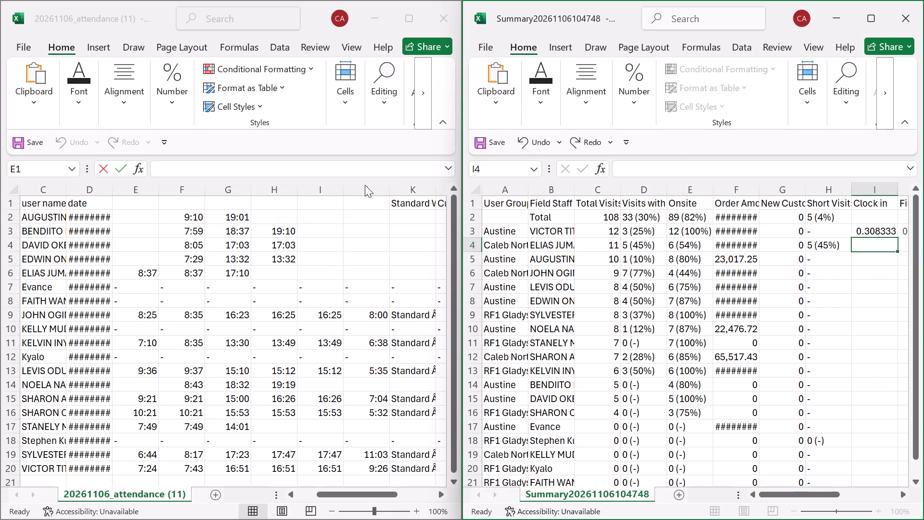
Fill the I3:N3 lookup formula down through row 21 of the summary sheet.
scroll(751, 401, "left", 3)
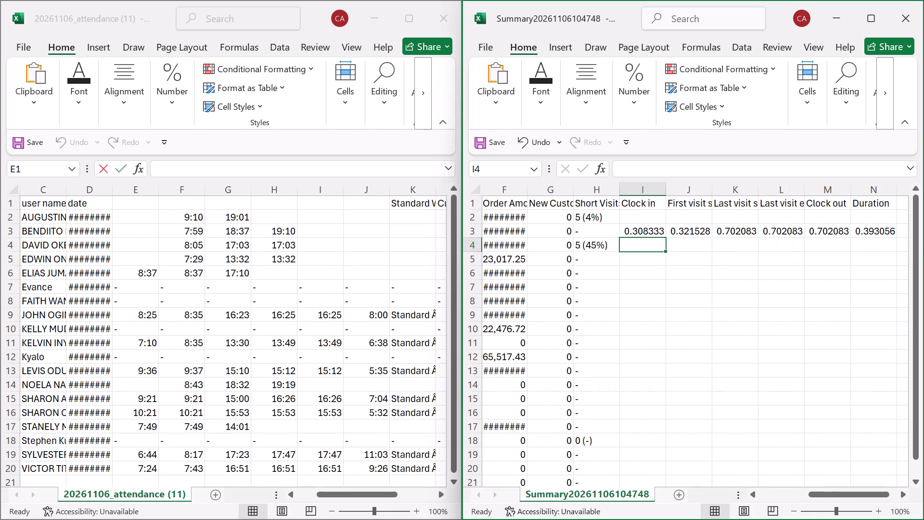
left_click_drag(641, 228, 858, 232)
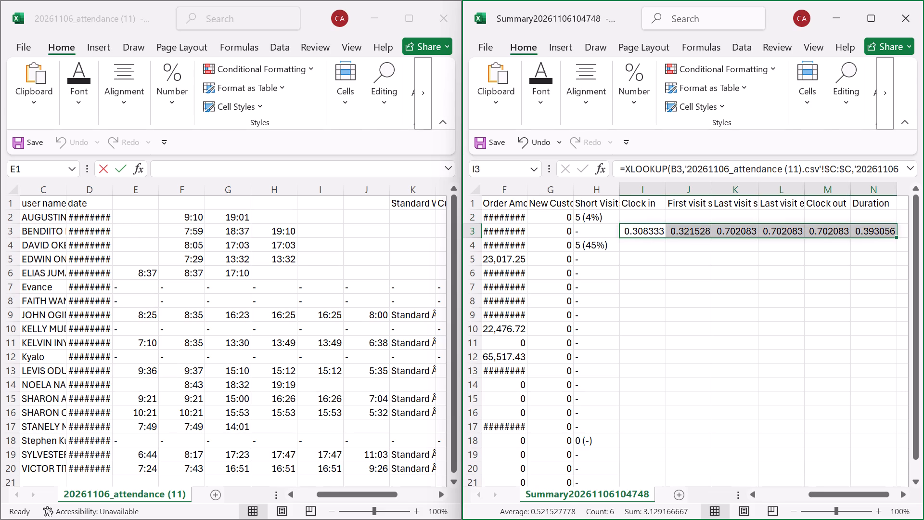
left_click_drag(897, 237, 891, 465)
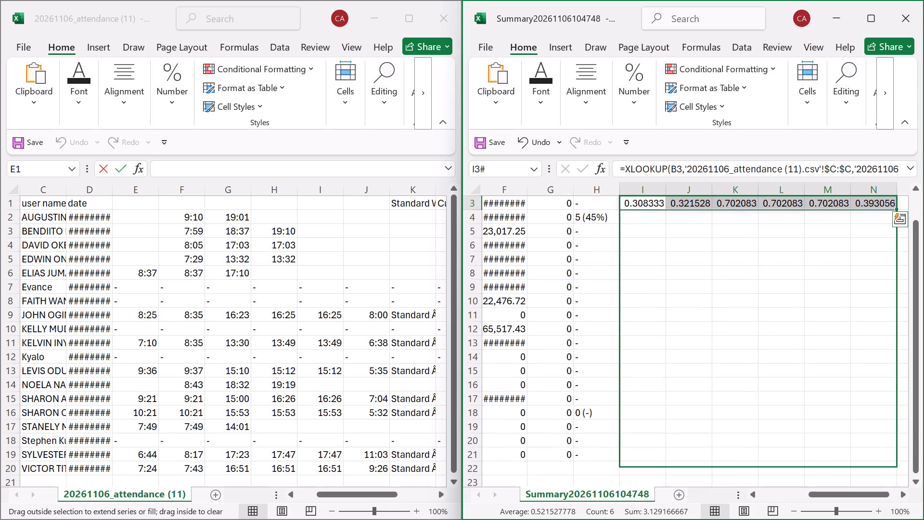
left_click_drag(891, 465, 886, 456)
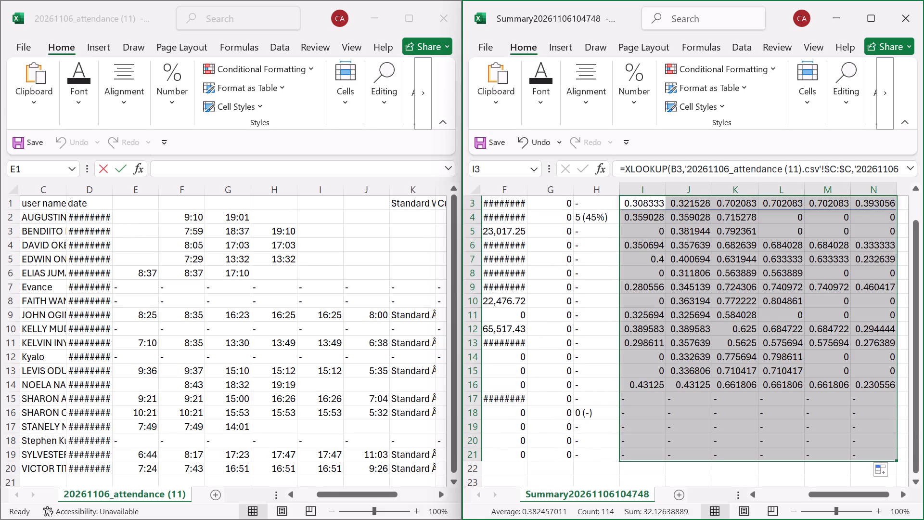
Close the attendance workbook without saving its changes and maximize the summary workbook.
left_click(435, 18)
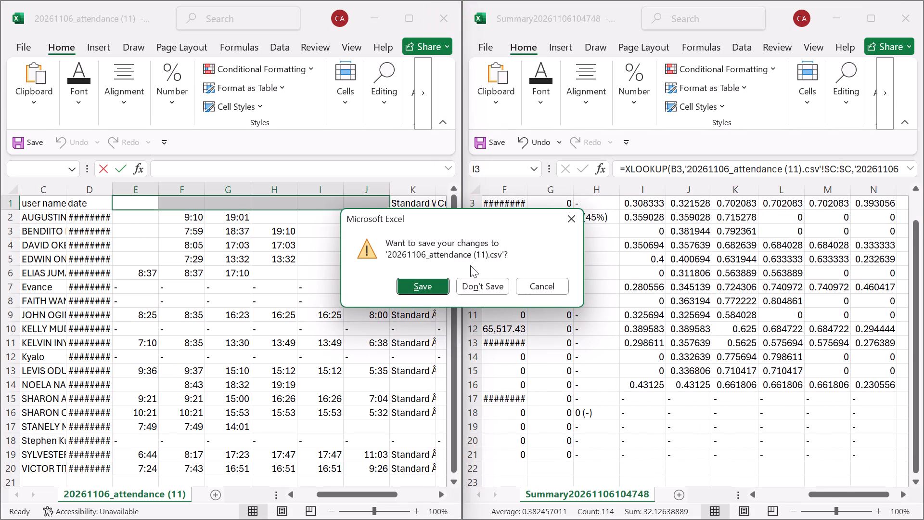
left_click(477, 283)
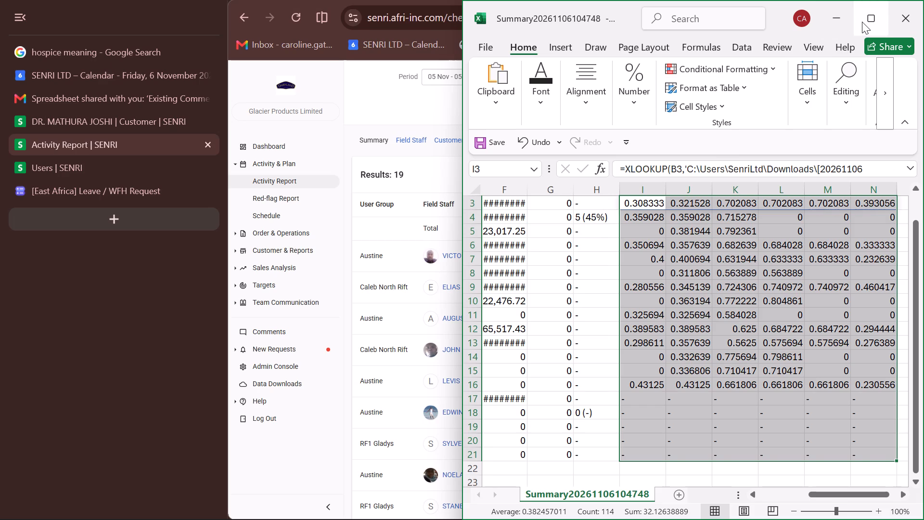
left_click(862, 22)
Format columns I to M, Clock in through Clock out, as Time with the 1:30 PM type.
left_click(462, 385)
scroll(342, 382, "up", 1)
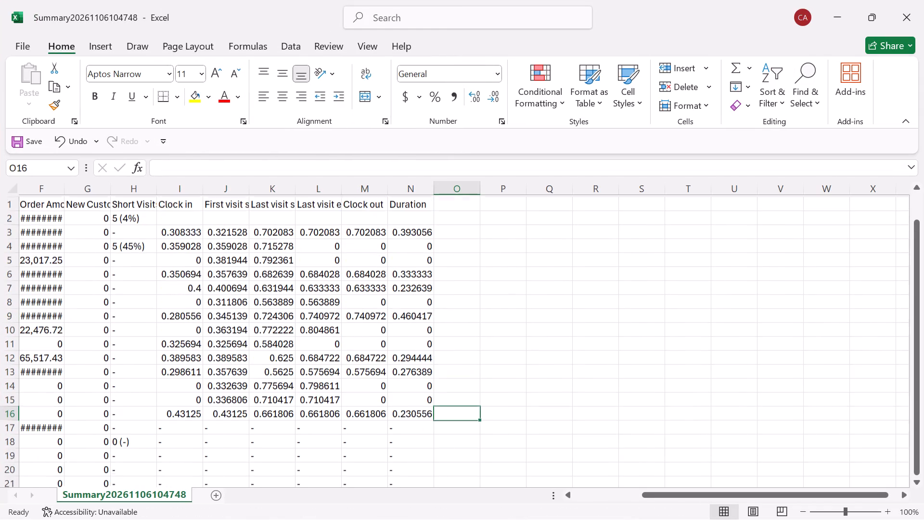
scroll(342, 382, "up", 1)
left_click_drag(183, 188, 332, 174)
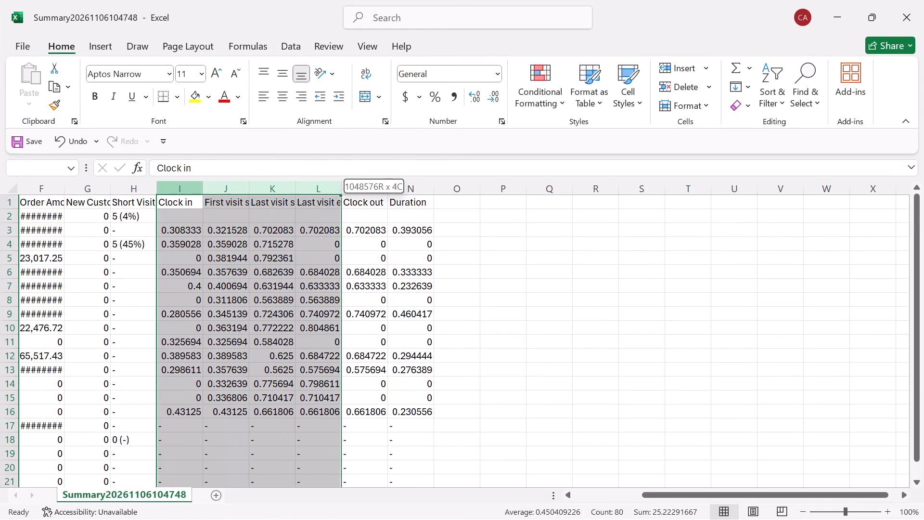
left_click_drag(332, 174, 350, 177)
left_click(500, 122)
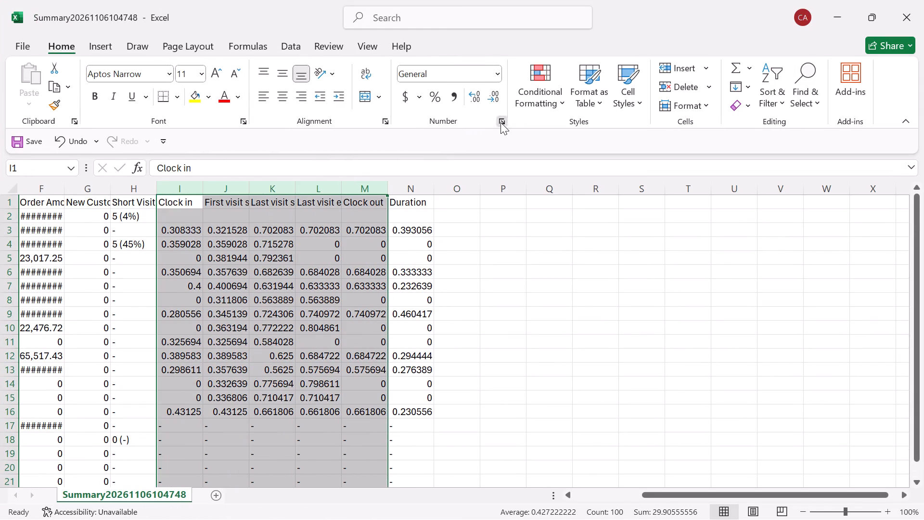
left_click(112, 212)
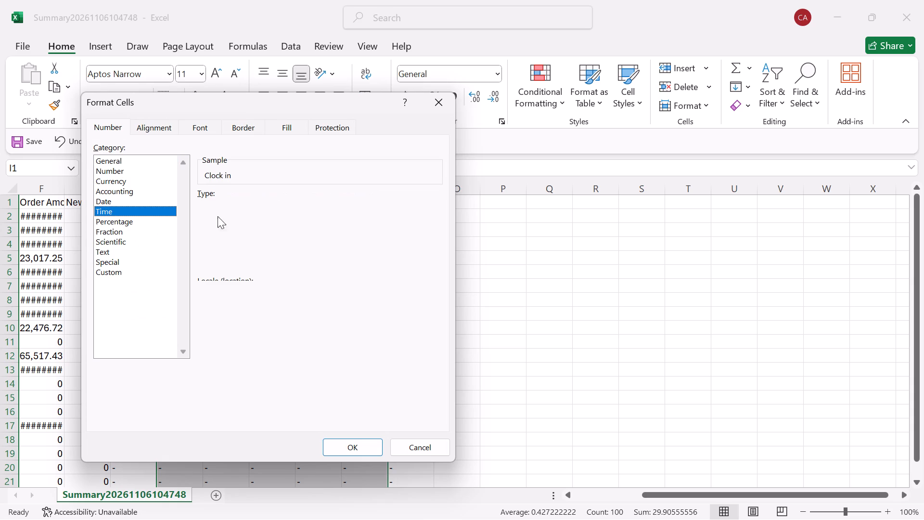
left_click(231, 225)
left_click(353, 442)
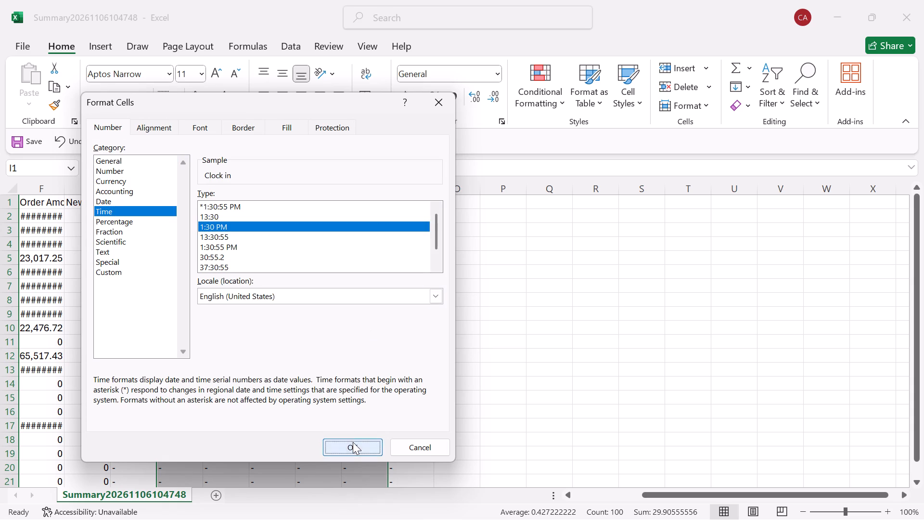
Format column N, Duration, as Time with the 13:30 type.
left_click(413, 186)
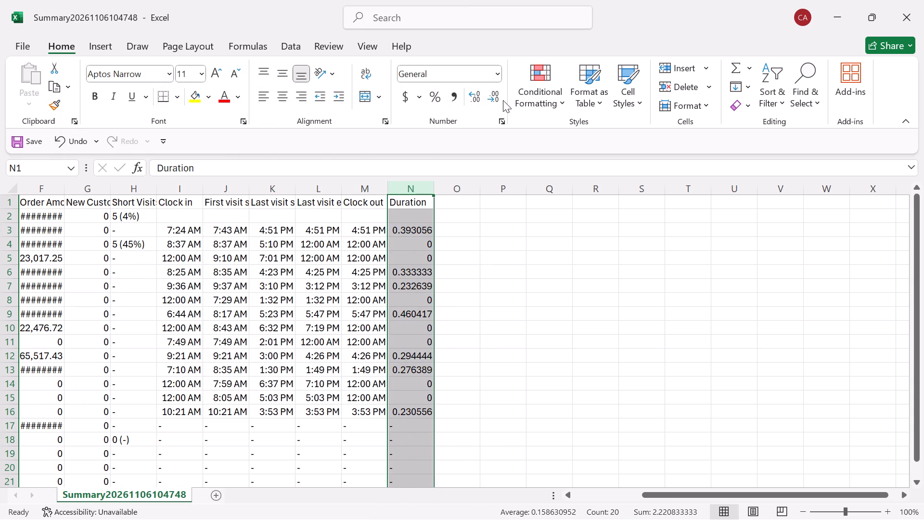
left_click(504, 120)
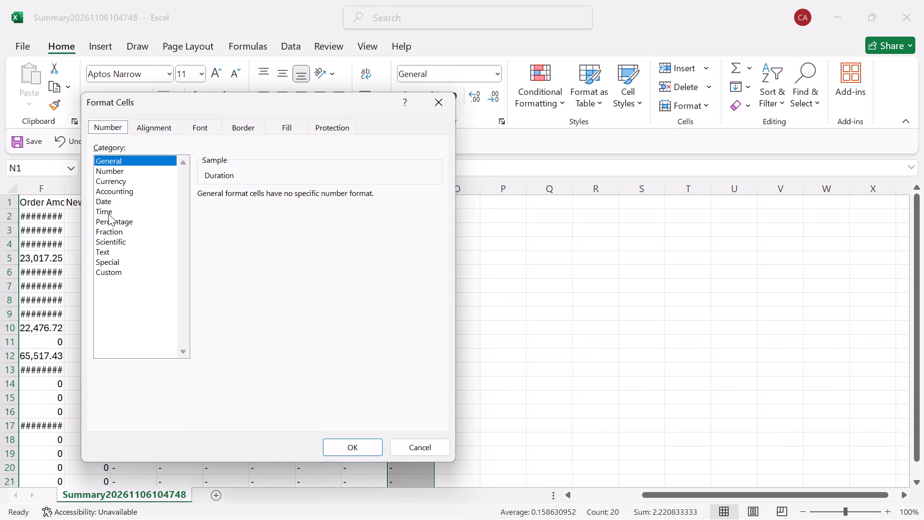
left_click(108, 214)
left_click(230, 215)
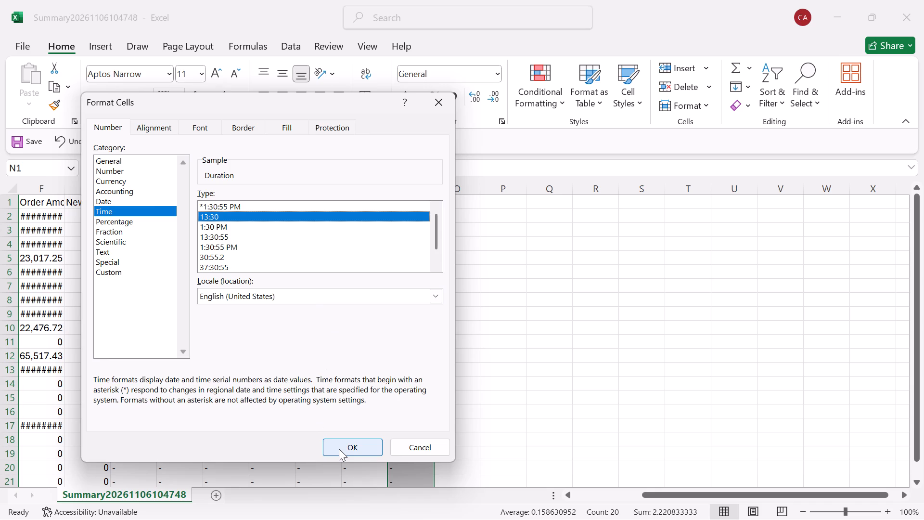
left_click(339, 449)
Replace the User Group header in cell A1 with the date 5/11/2026.
scroll(213, 405, "right", 3)
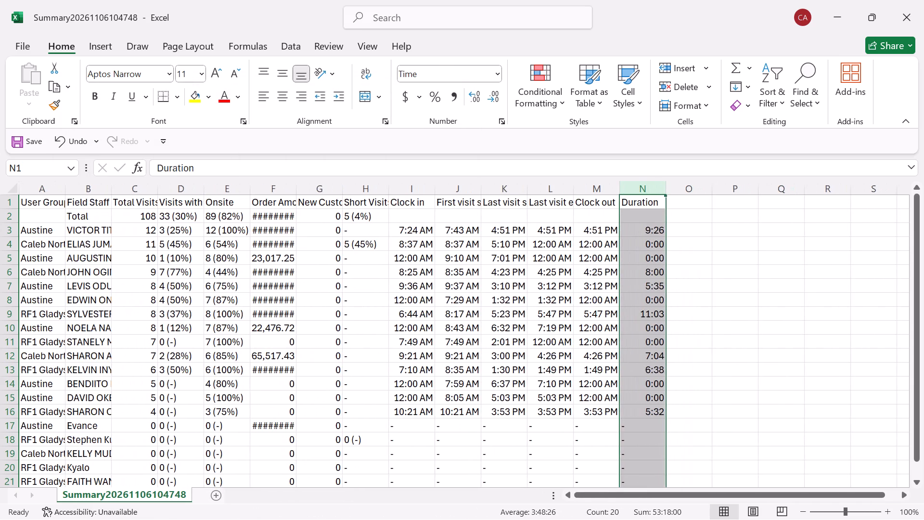
left_click(44, 198)
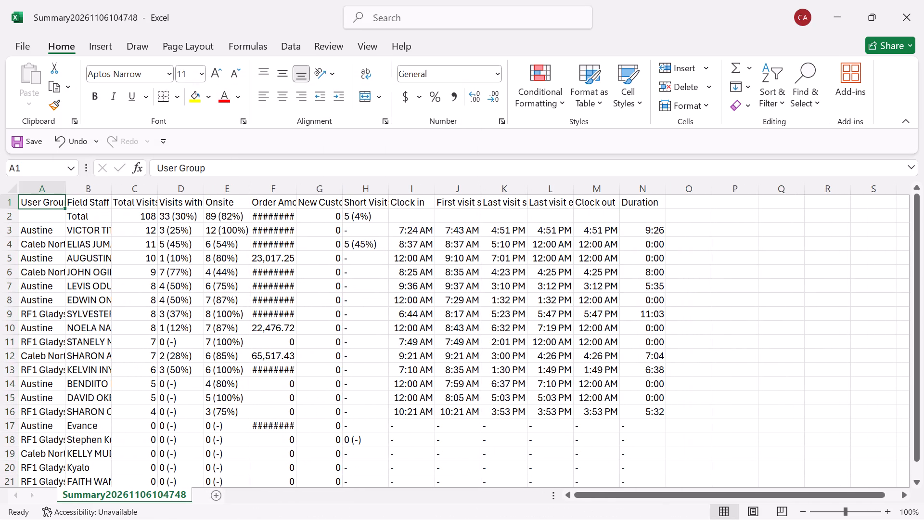
key("5")
type("/11/2026")
key("Return")
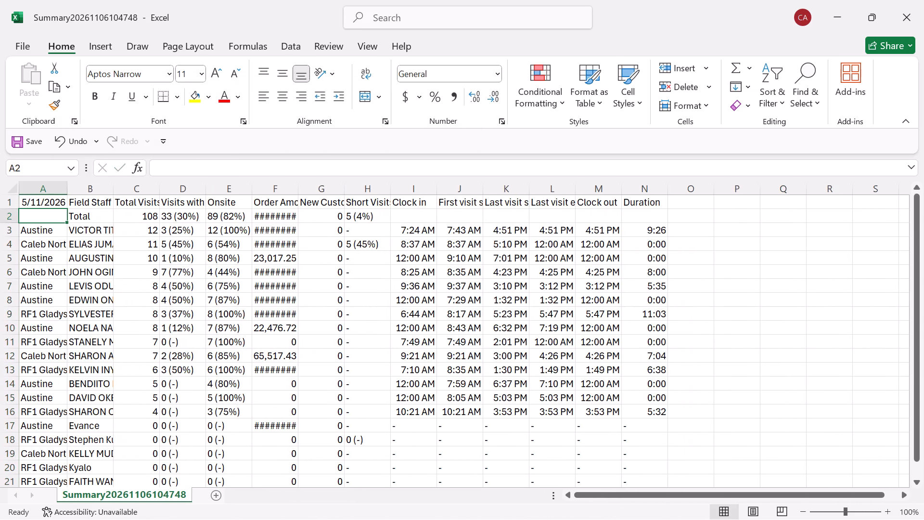
Make the header and Total rows, rows 1 and 2, bold with red font.
left_click_drag(12, 201, 11, 213)
left_click(98, 94)
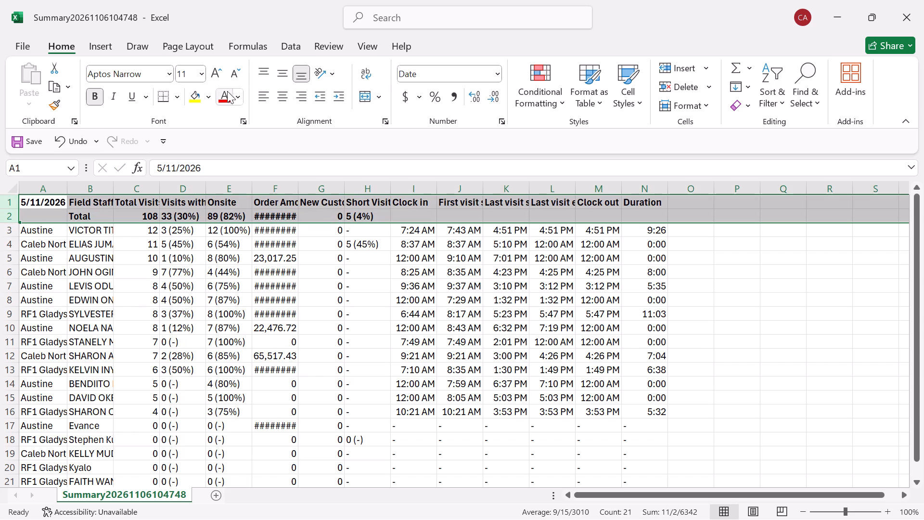
left_click(226, 91)
Apply All Borders to the whole summary table, columns A to N.
left_click(196, 289)
key("ctrl+a")
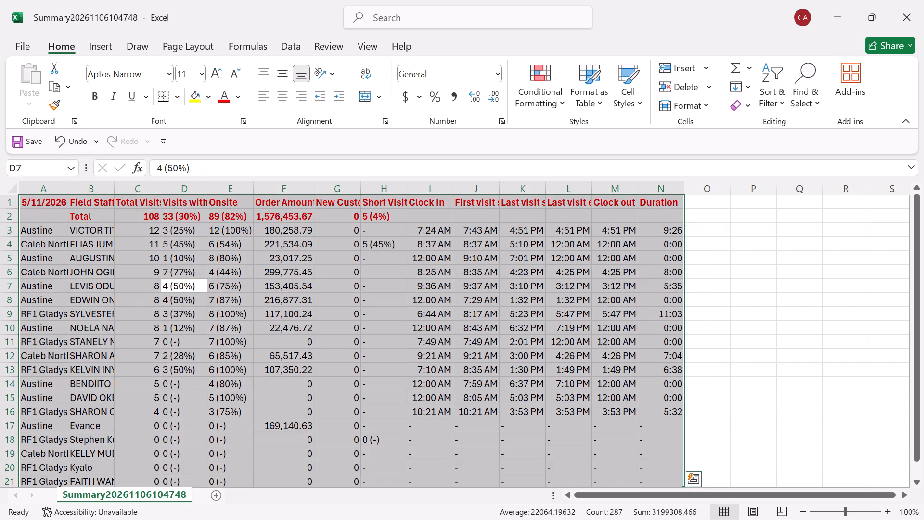
left_click(178, 102)
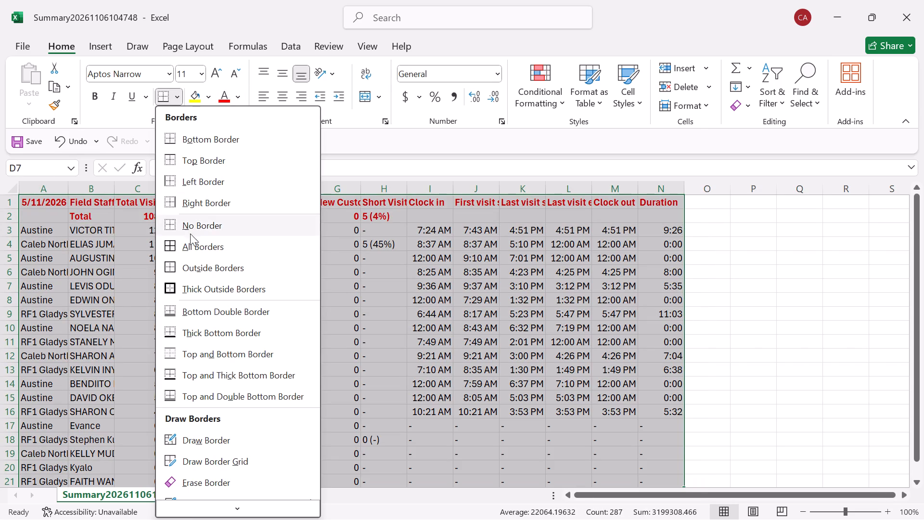
left_click(190, 243)
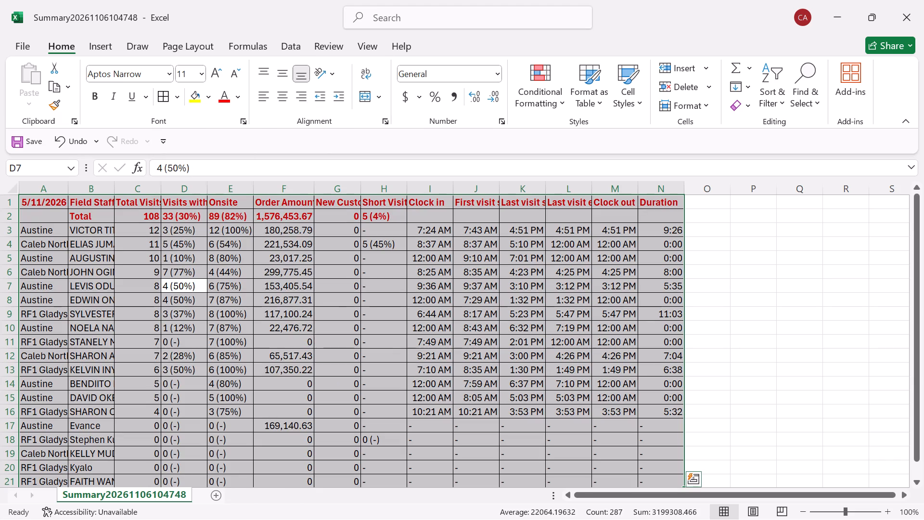
AutoFit the width of every column in the summary sheet to its contents.
left_click(9, 192)
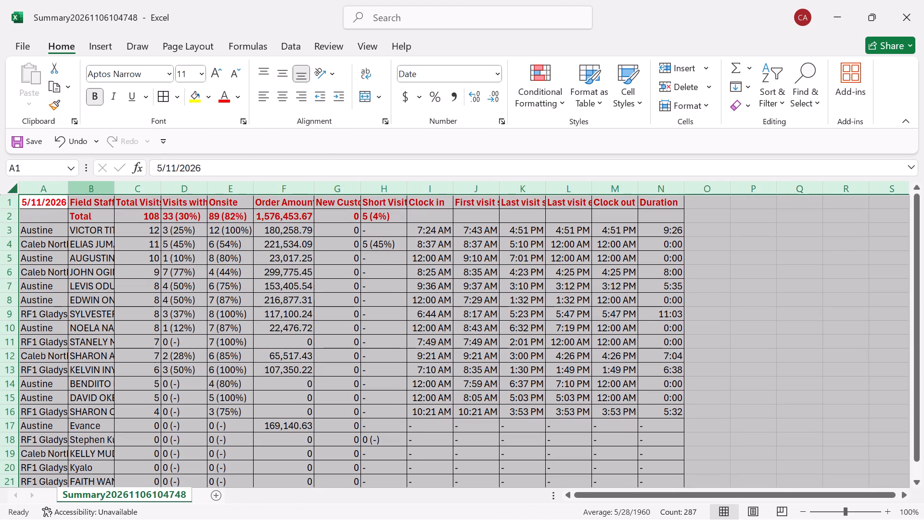
double_click(63, 186)
left_click(130, 273)
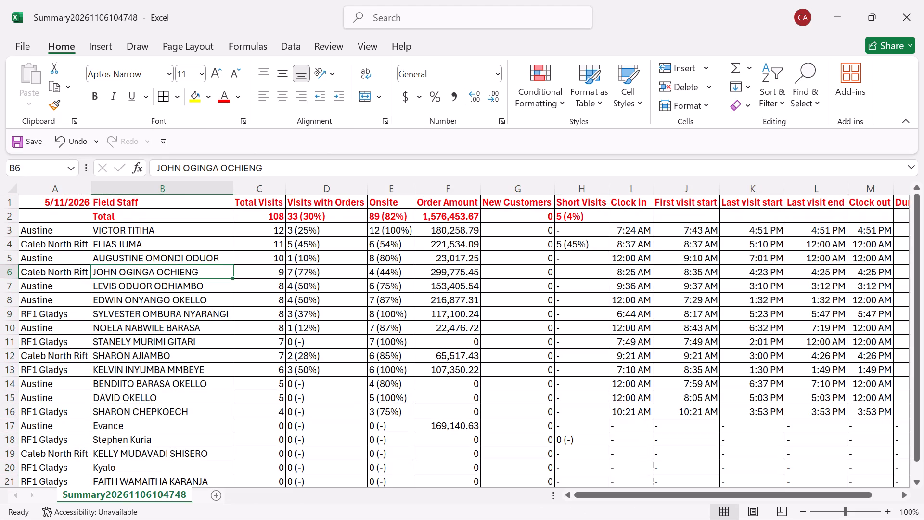
Left-align the date in cell A1.
left_click(61, 205)
left_click(262, 100)
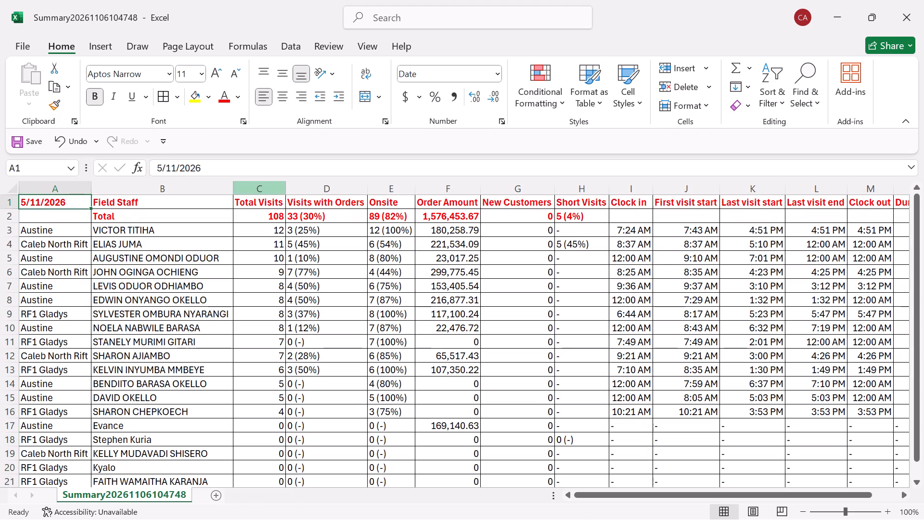
Cut the entire formatted summary table, ready for moving elsewhere.
left_click(262, 281)
key("ctrl+a")
key("ctrl+x")
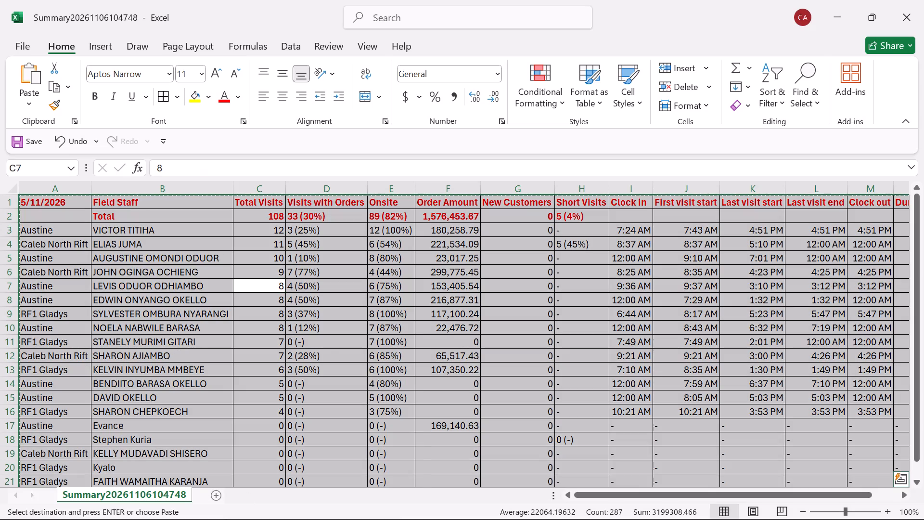
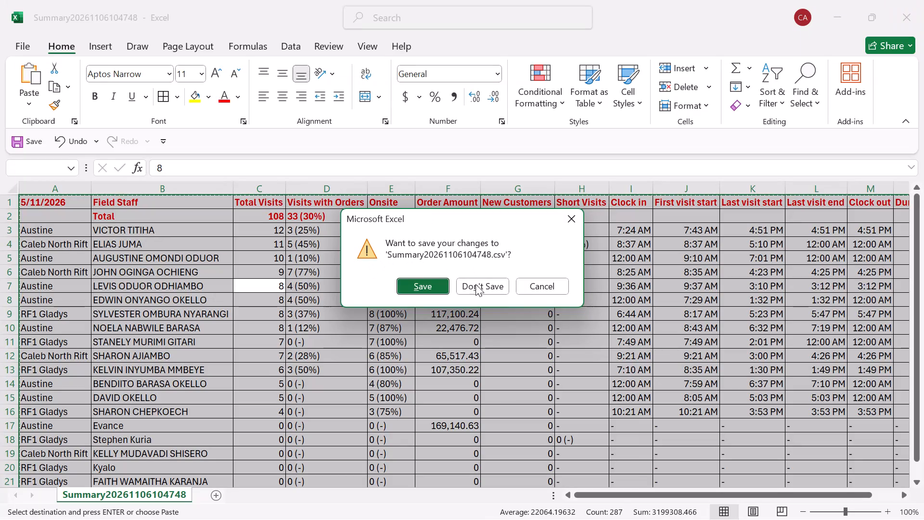
Close the summary CSV workbook without saving its changes.
left_click(475, 285)
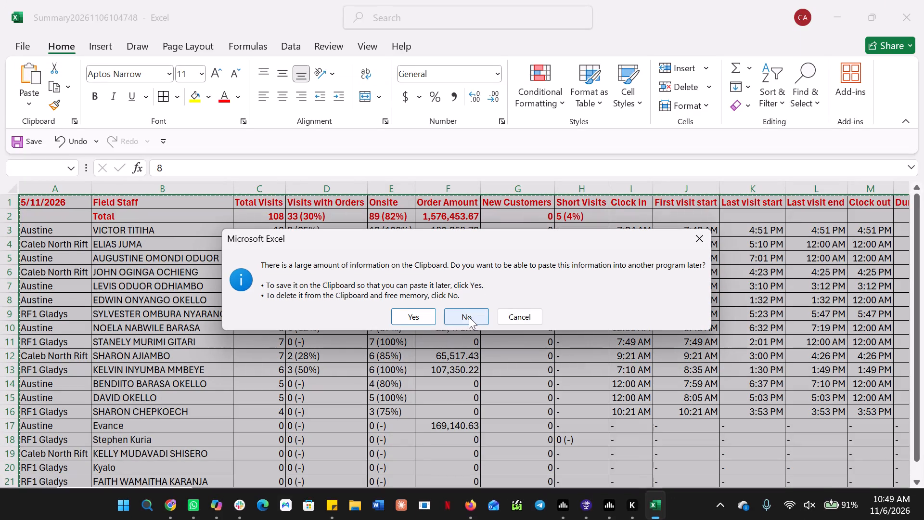
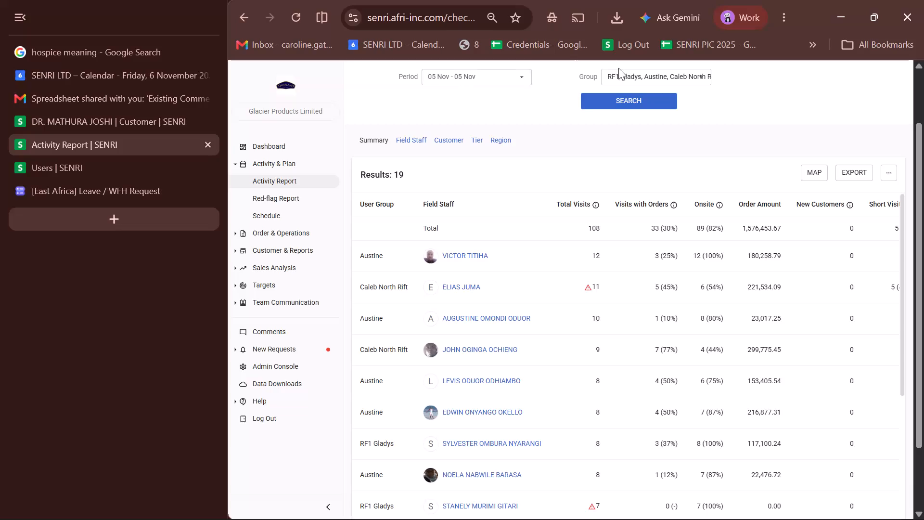
Filter the 05 Nov activity report to only the Lawrence, MS Henry and MS Anthony groups and run the search.
left_click(619, 78)
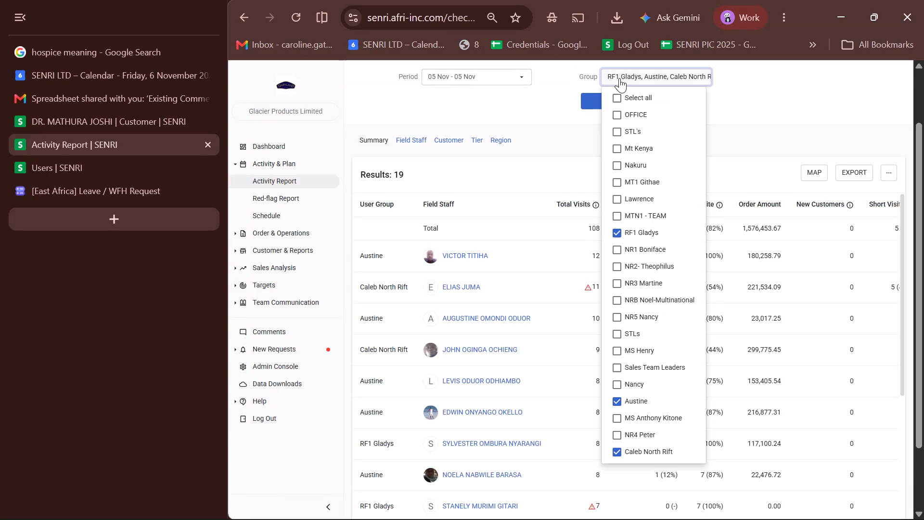
double_click(630, 101)
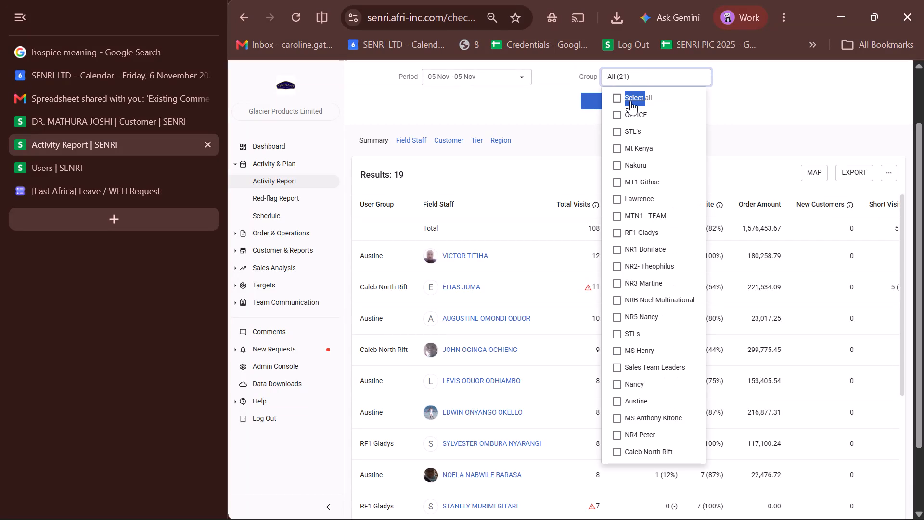
left_click(617, 197)
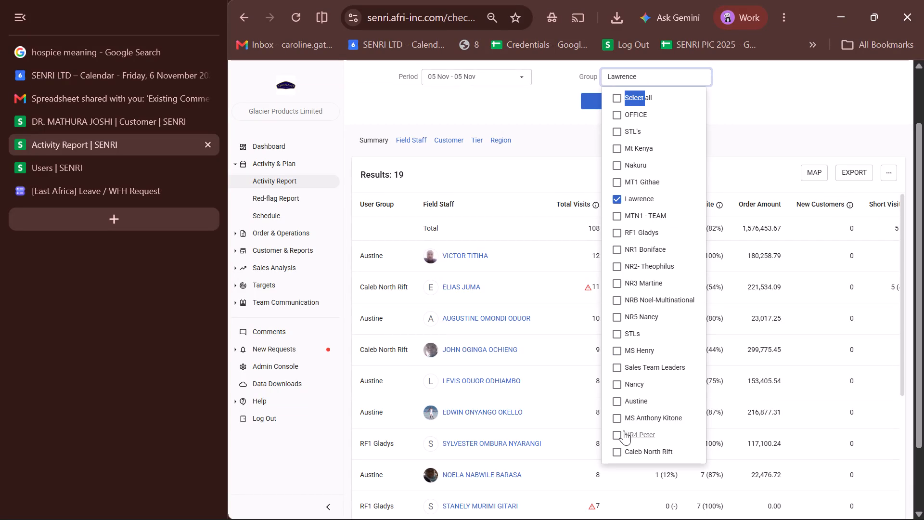
left_click(618, 418)
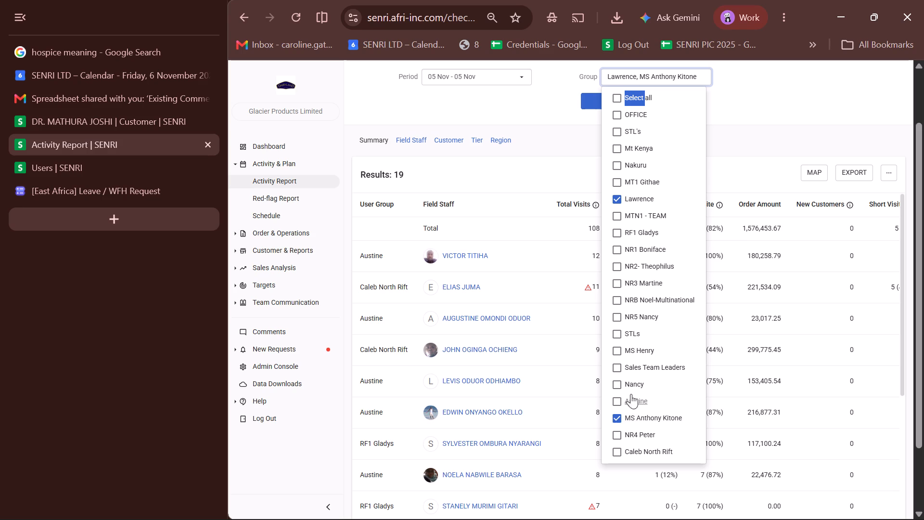
left_click(621, 352)
left_click(772, 74)
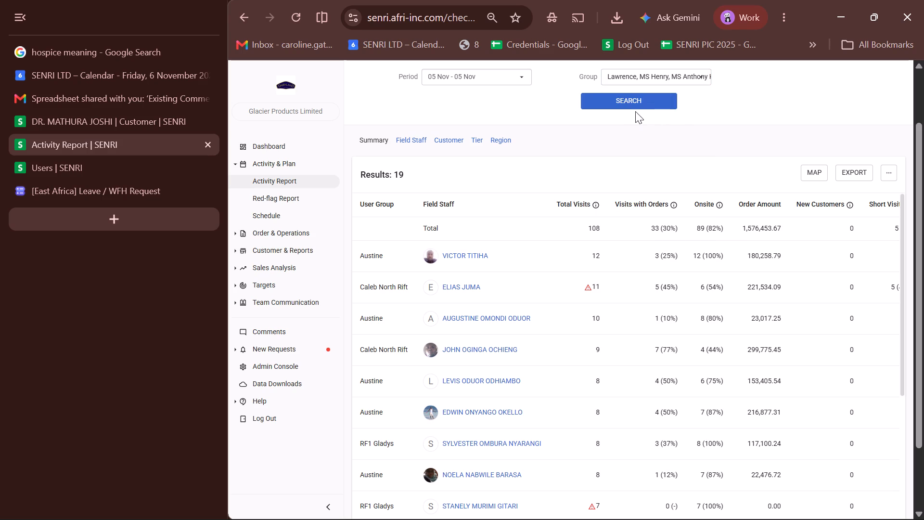
left_click(634, 108)
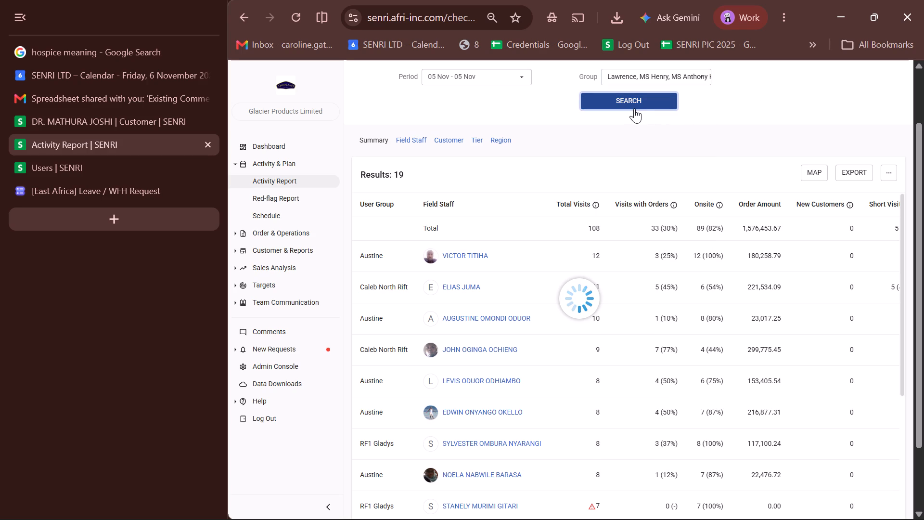
left_click(634, 108)
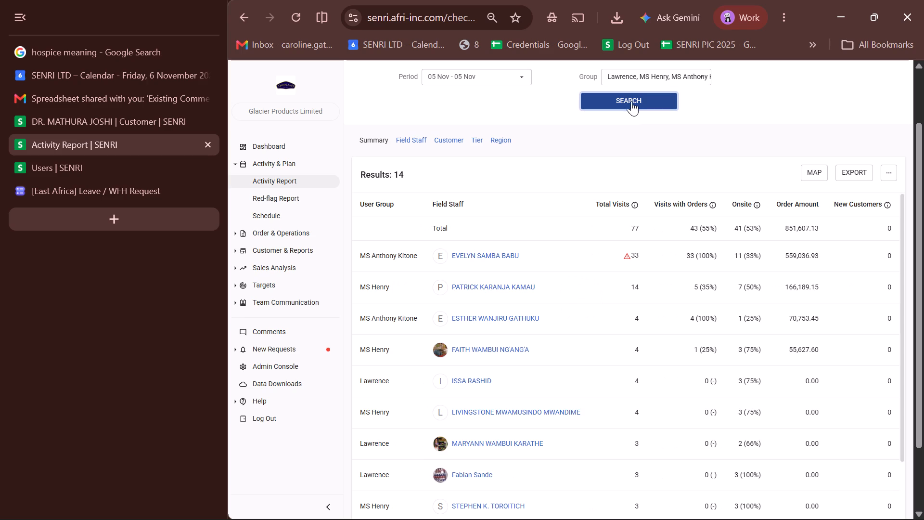
left_click(631, 100)
Export the filtered activity summary as a CSV and open it in Excel.
left_click(847, 169)
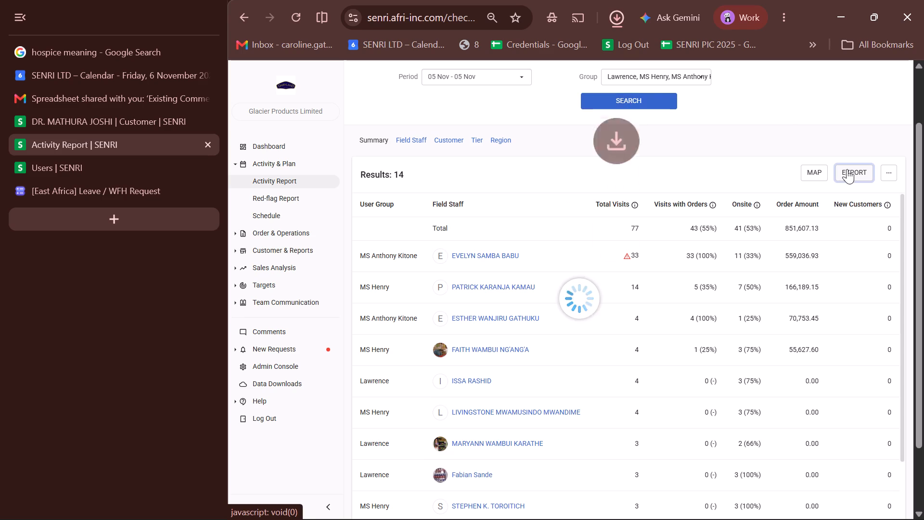
left_click(520, 52)
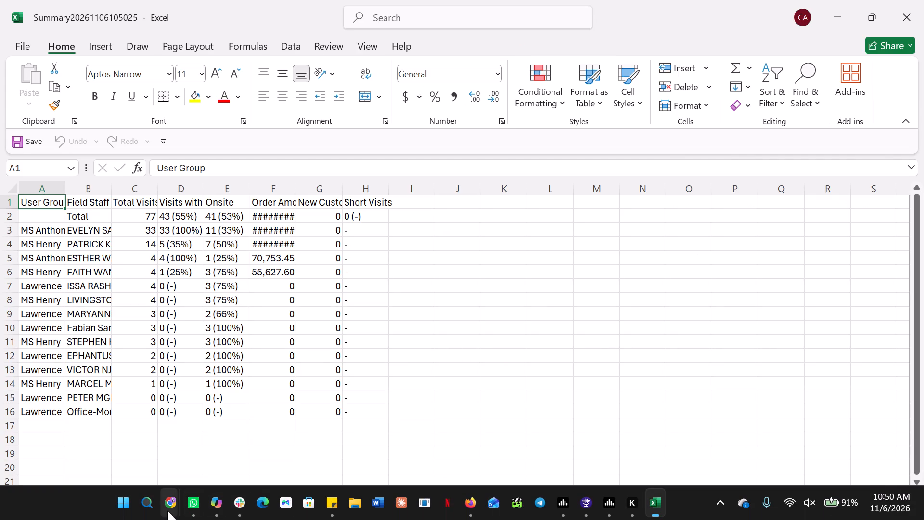
Return to the activity report in Chrome, download the attendance CSV for the same groups and open it.
left_click(124, 440)
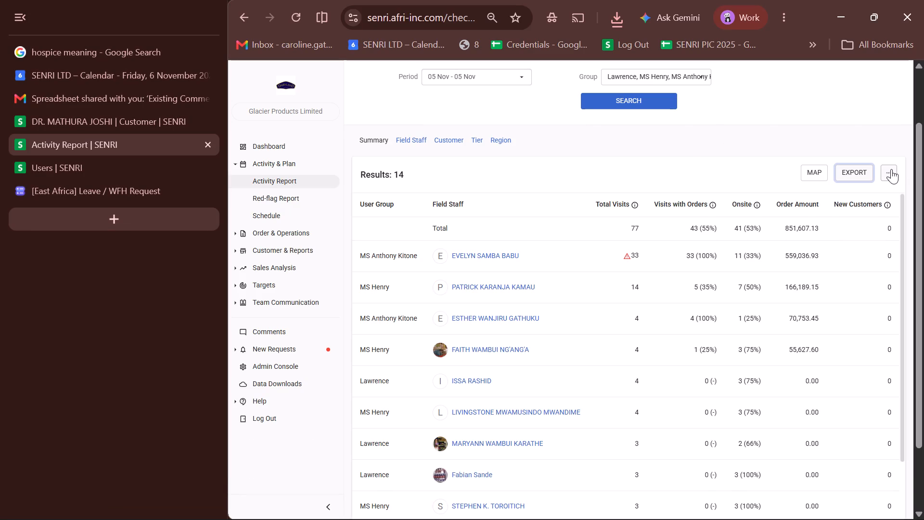
left_click(889, 169)
left_click(868, 198)
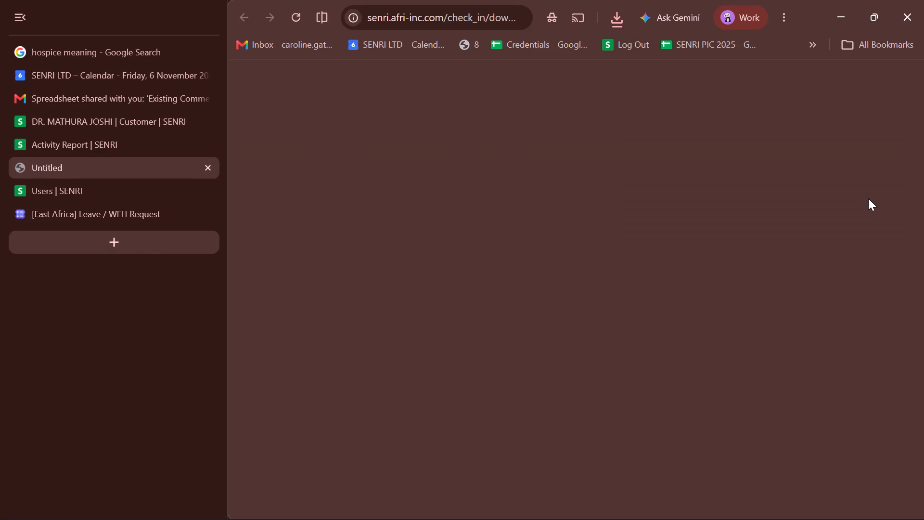
left_click(609, 17)
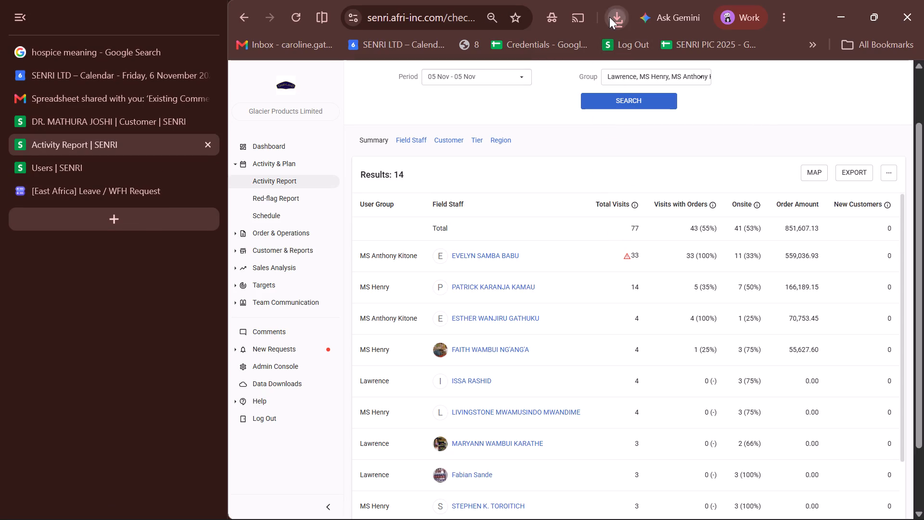
left_click(486, 85)
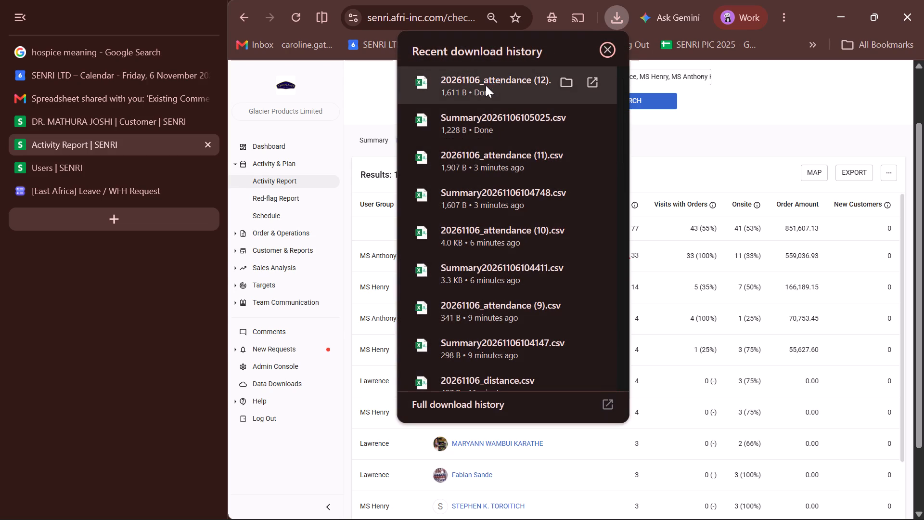
Arrange the attendance and summary workbooks side by side.
left_click(406, 203)
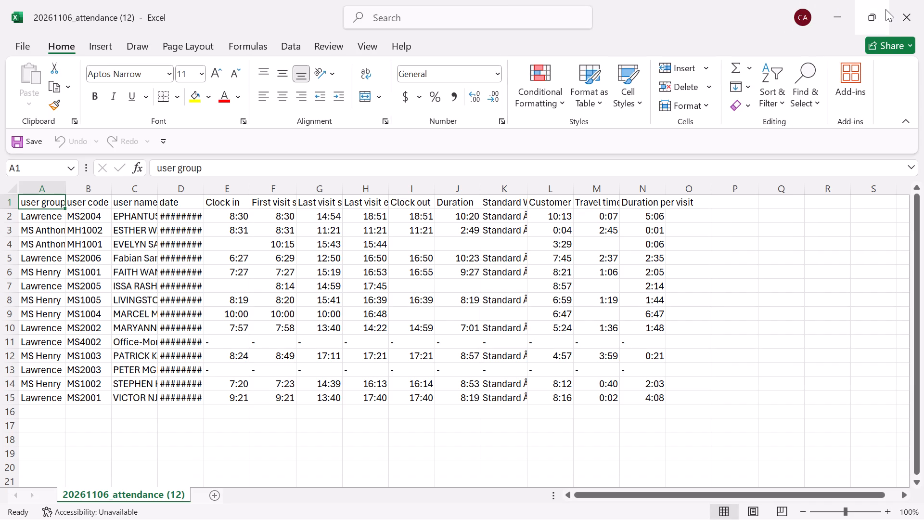
left_click(822, 41)
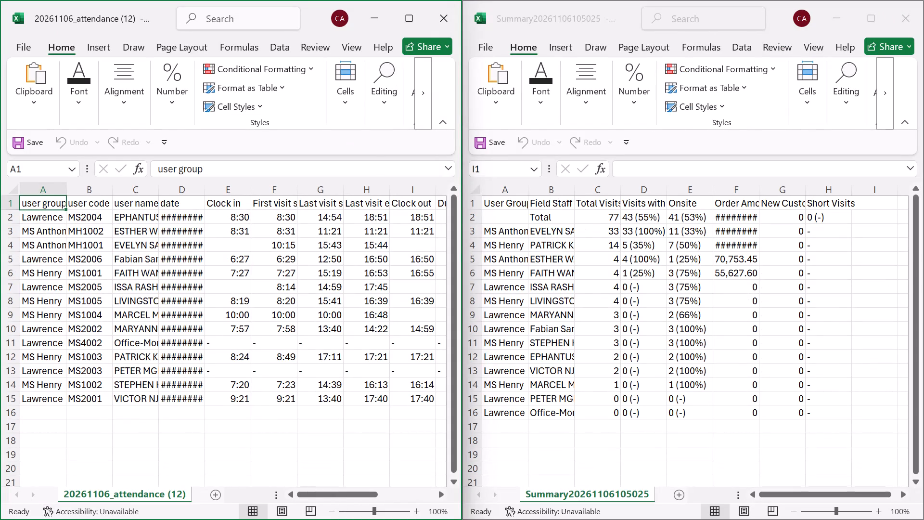
Move the headers from Clock in to Duration out of the attendance sheet into the summary sheet, starting at I1.
left_click_drag(220, 200, 470, 206)
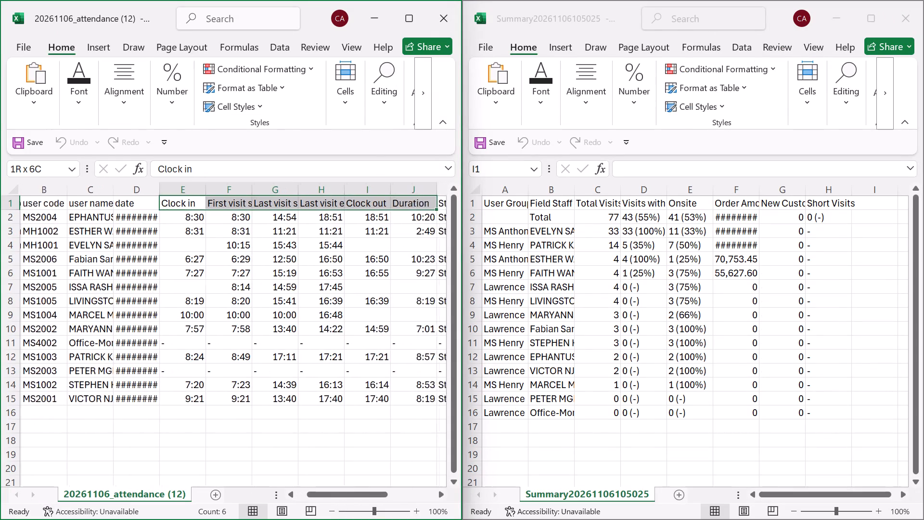
left_click_drag(470, 206, 369, 206)
key("ctrl+x")
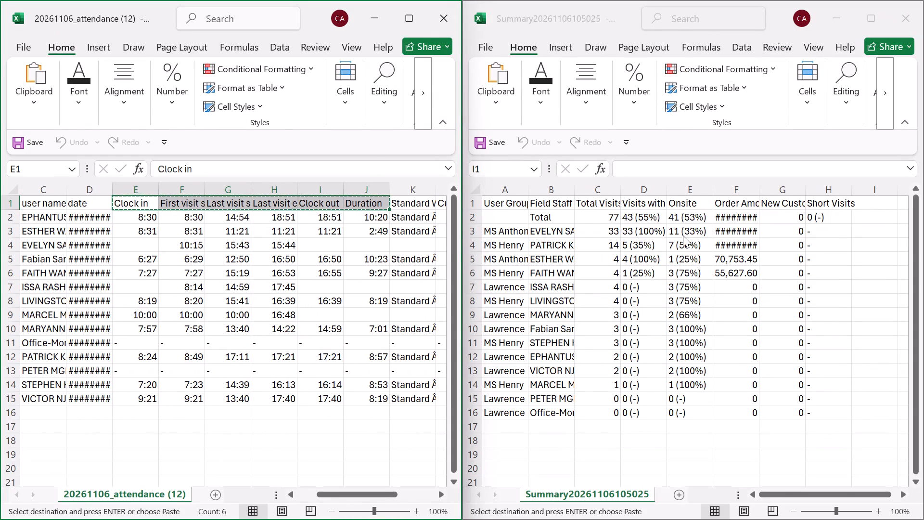
double_click(876, 204)
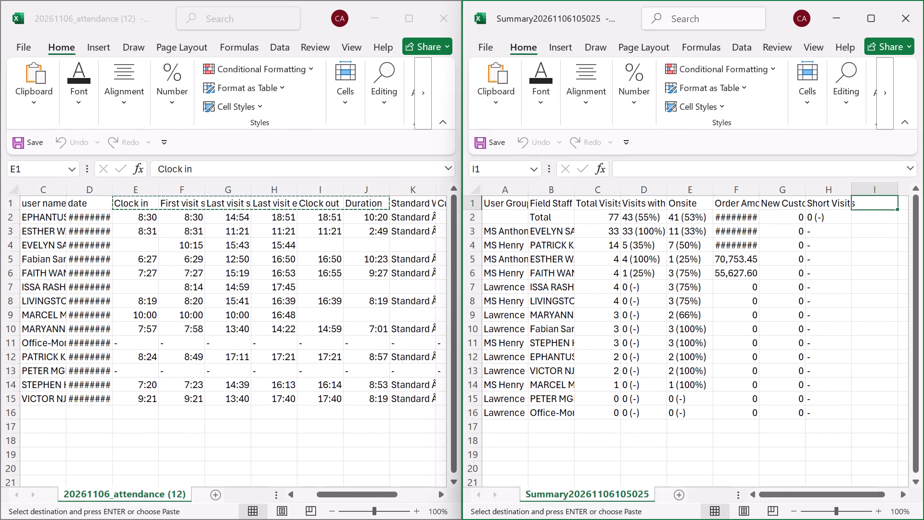
key("ctrl+v")
In summary cell I3, enter an exact-match XLOOKUP of B3 against attendance column C, returning attendance columns E to J.
left_click(861, 229)
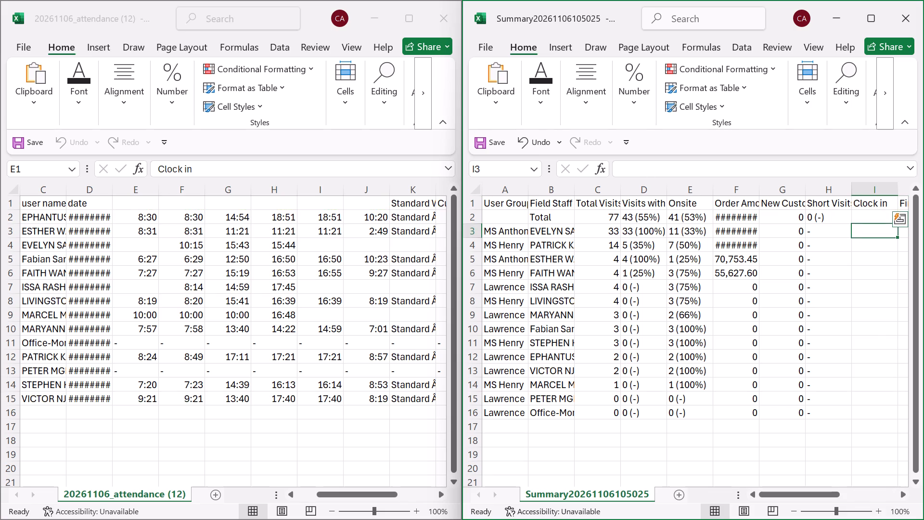
type("=x")
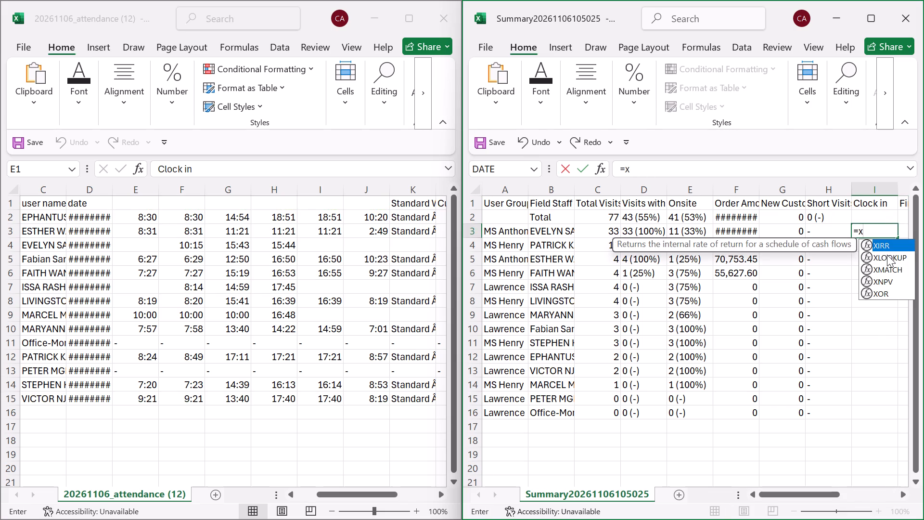
double_click(887, 255)
left_click(559, 229)
key("comma")
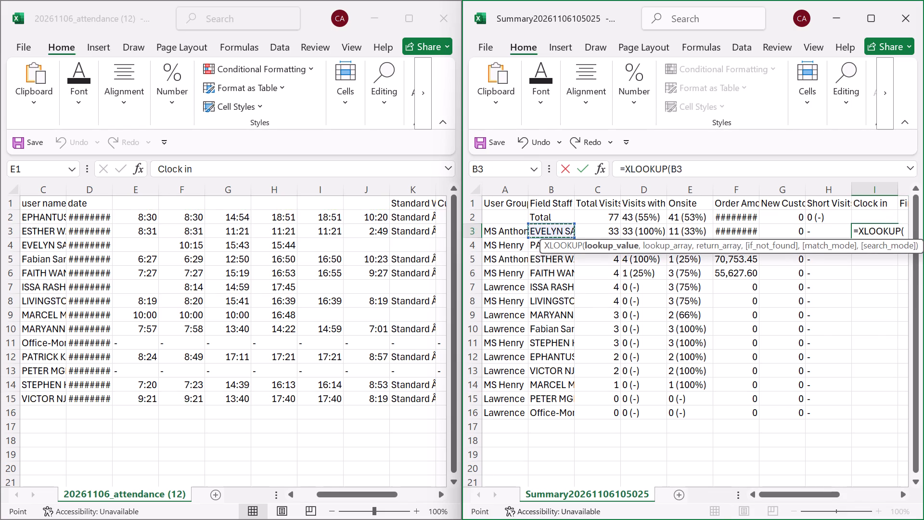
double_click(42, 188)
key("comma")
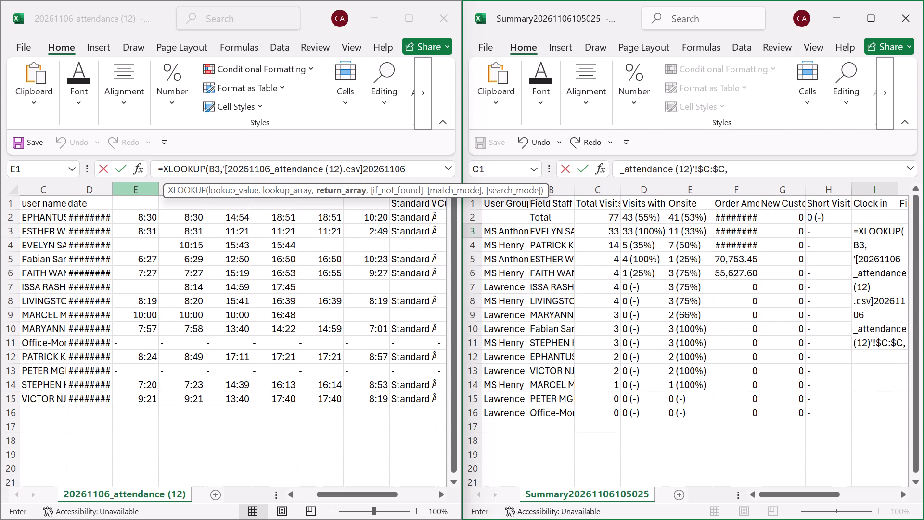
left_click_drag(128, 192, 365, 190)
type(",,0")
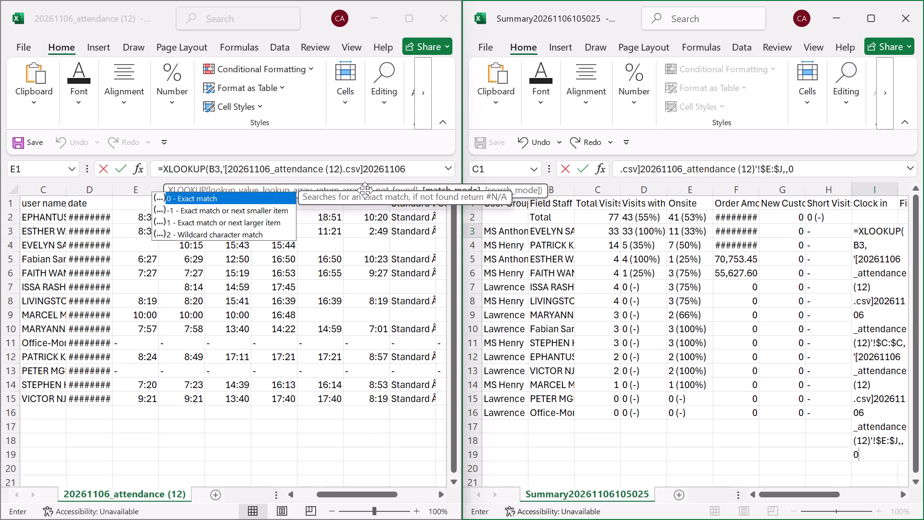
key("Return")
Fill the lookup results in I3:N3 down to row 16 for all field staff.
scroll(767, 415, "left", 2)
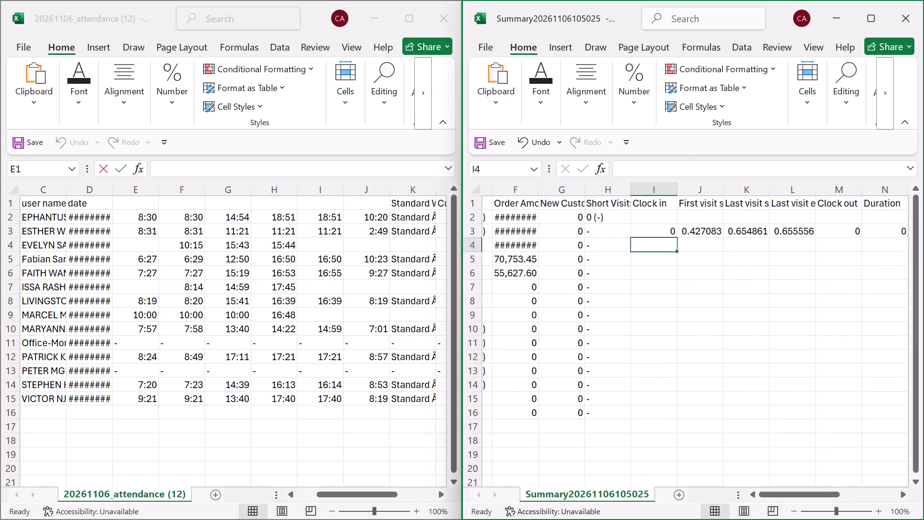
left_click_drag(654, 232, 878, 237)
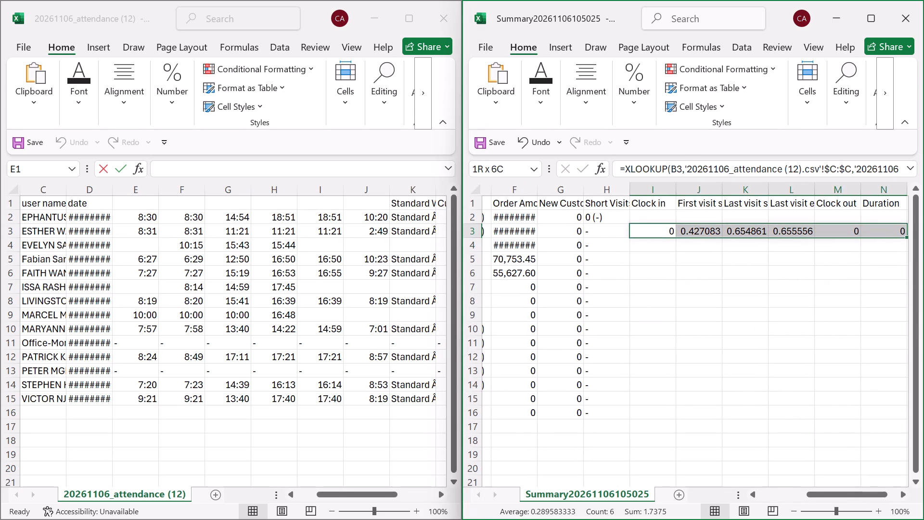
left_click_drag(878, 237, 885, 237)
scroll(857, 260, "left", 1)
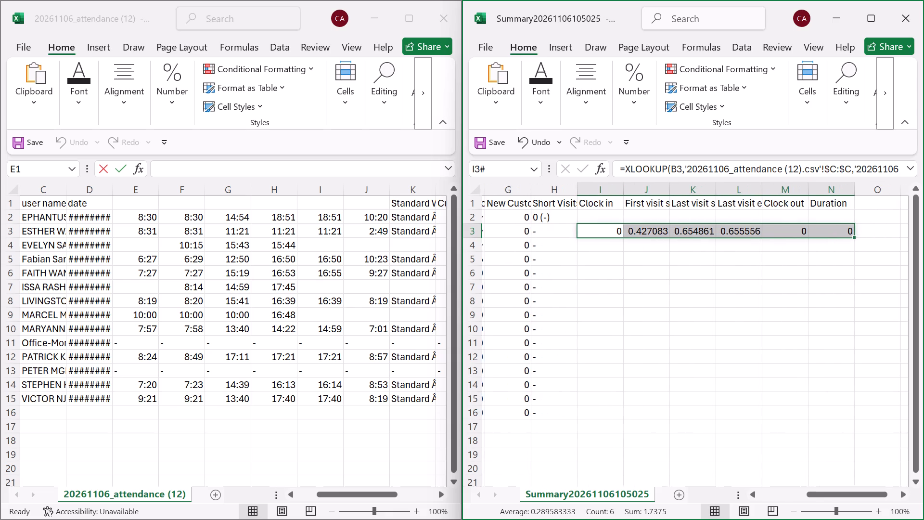
scroll(857, 260, "left", 1)
left_click_drag(851, 235, 843, 359)
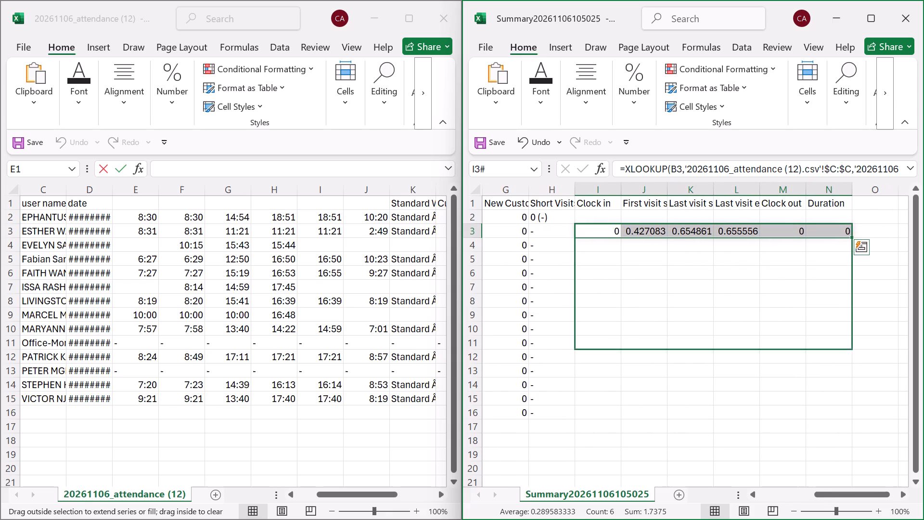
left_click_drag(843, 359, 842, 415)
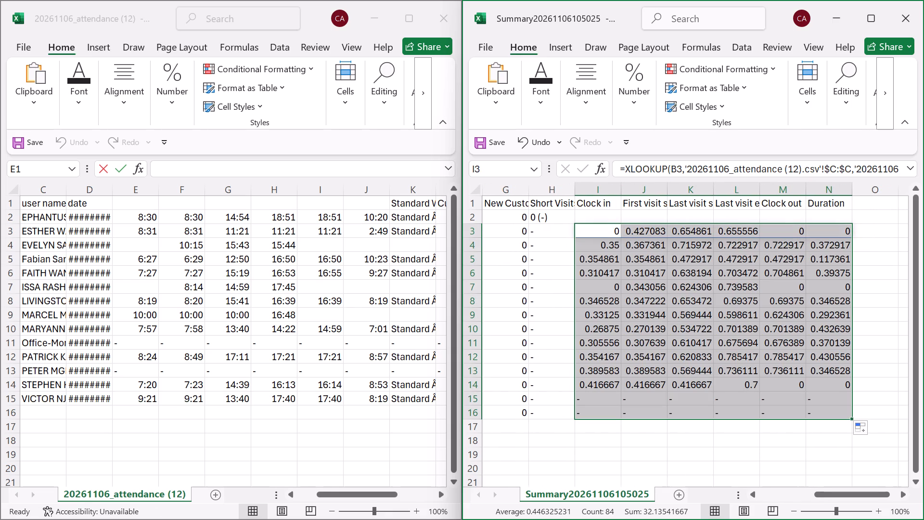
Close the attendance workbook without saving its changes.
left_click(438, 24)
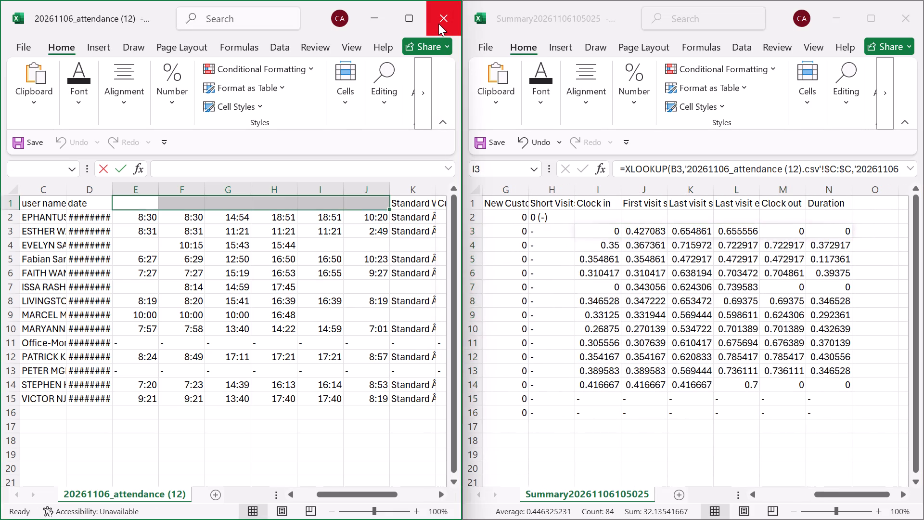
left_click(491, 280)
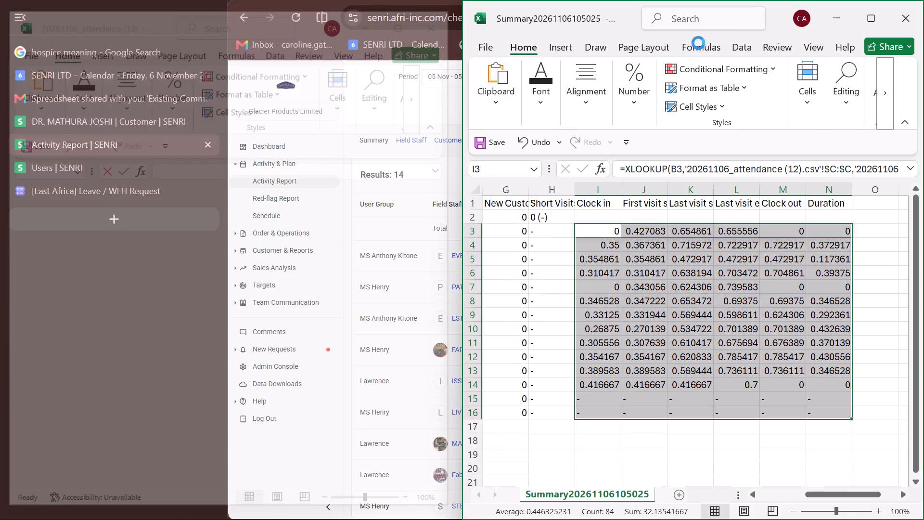
Maximise the summary workbook and format the Clock in to Clock out columns as hour-and-minute times with AM/PM.
left_click(864, 12)
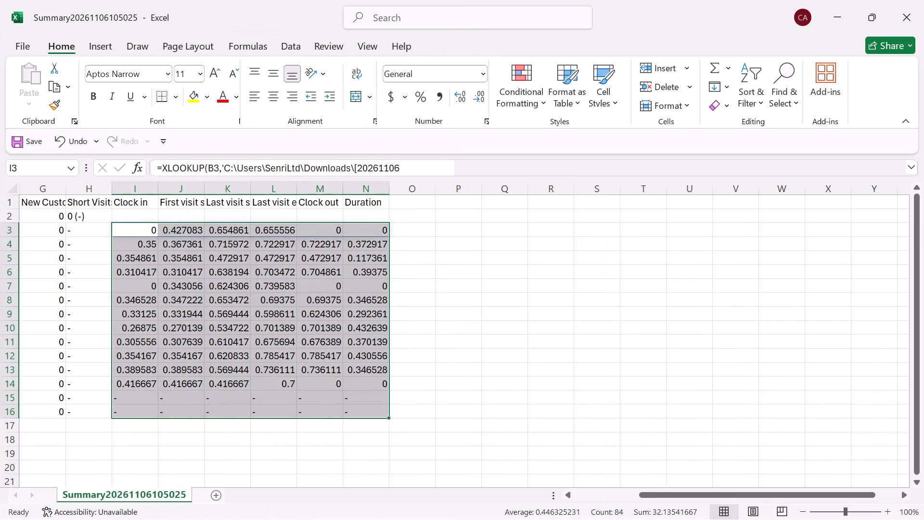
left_click(559, 288)
left_click_drag(134, 190, 300, 166)
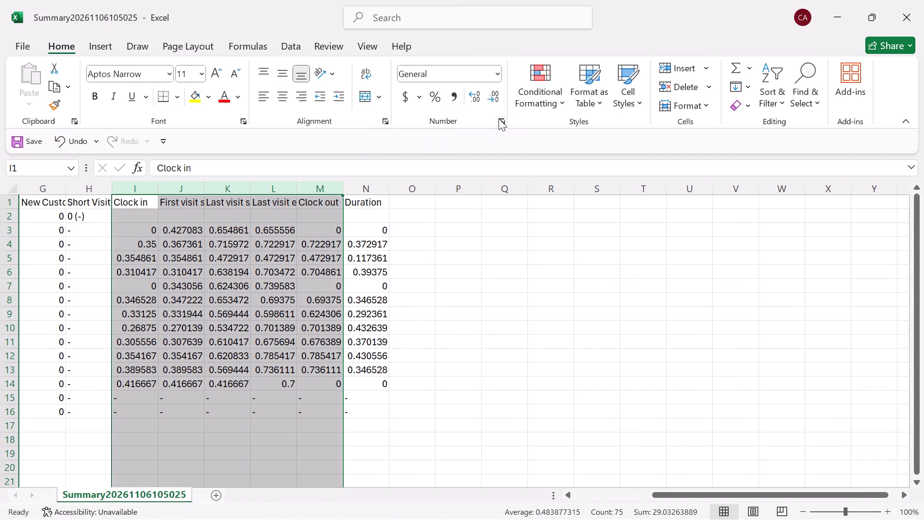
left_click(499, 118)
left_click(103, 211)
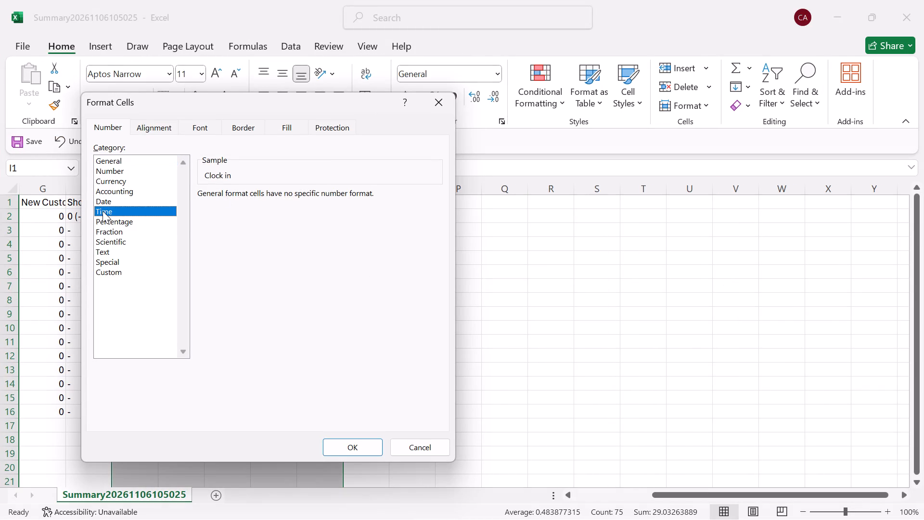
left_click(209, 229)
left_click_drag(346, 460, 341, 445)
left_click(341, 445)
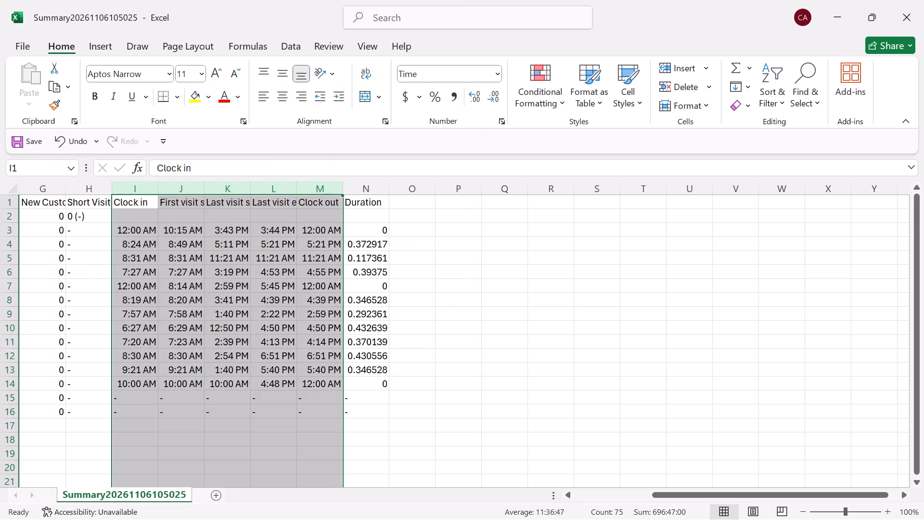
Format the Duration column as 24-hour hour-and-minute time, using the 13:30 type.
left_click(372, 183)
left_click(499, 124)
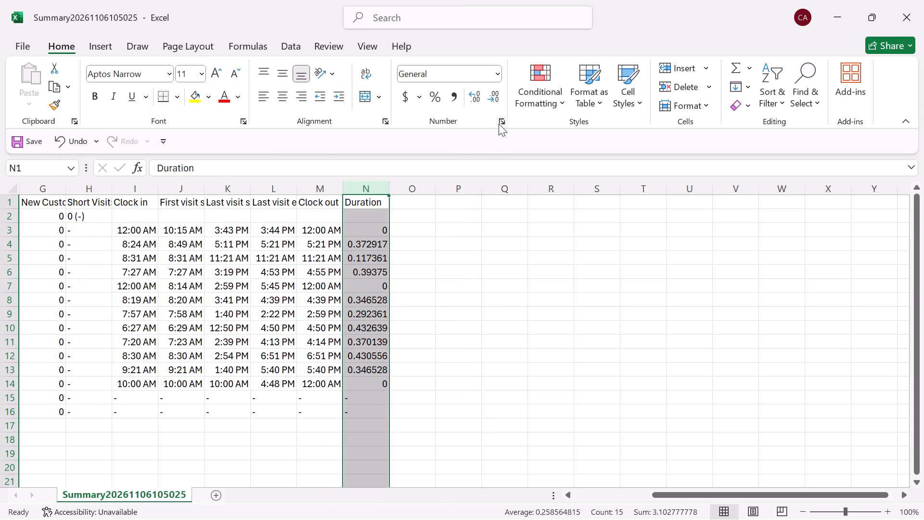
left_click(112, 212)
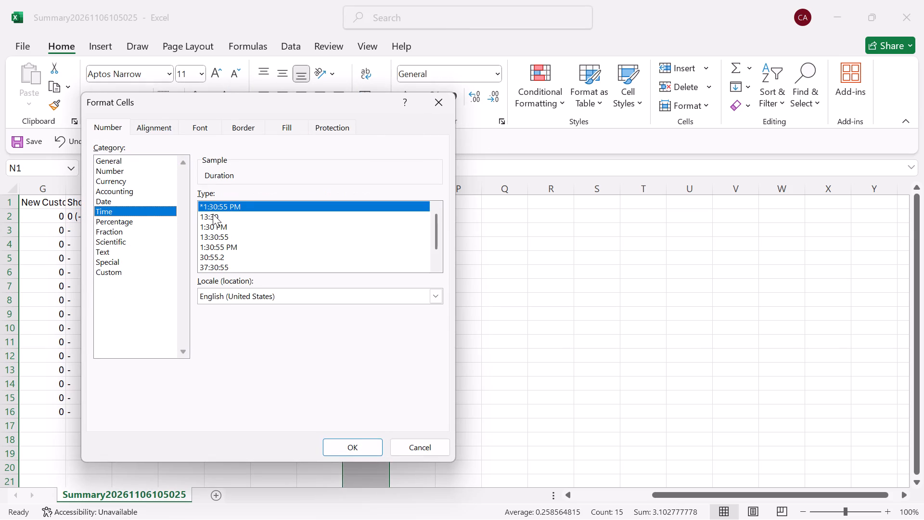
left_click(213, 214)
left_click(338, 441)
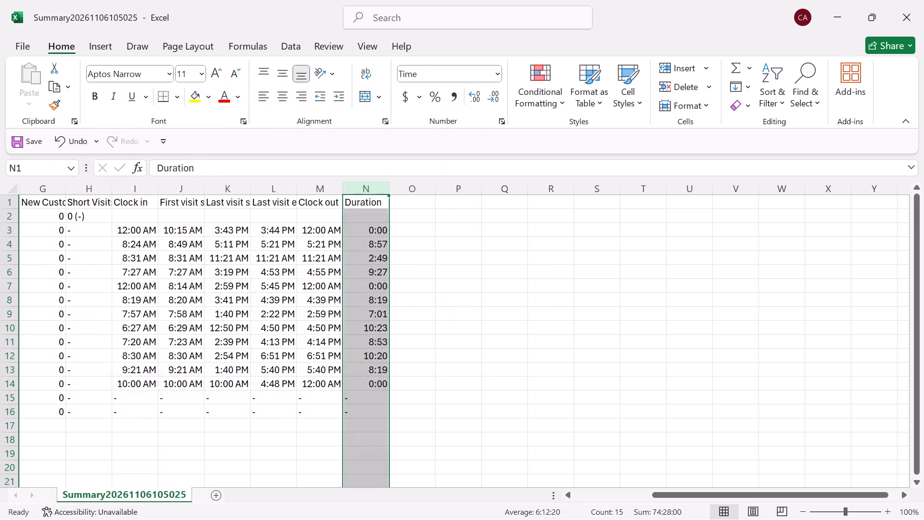
Replace the User Group header in cell A1 with the date 5/11/2026.
scroll(252, 354, "right", 3)
left_click(30, 201)
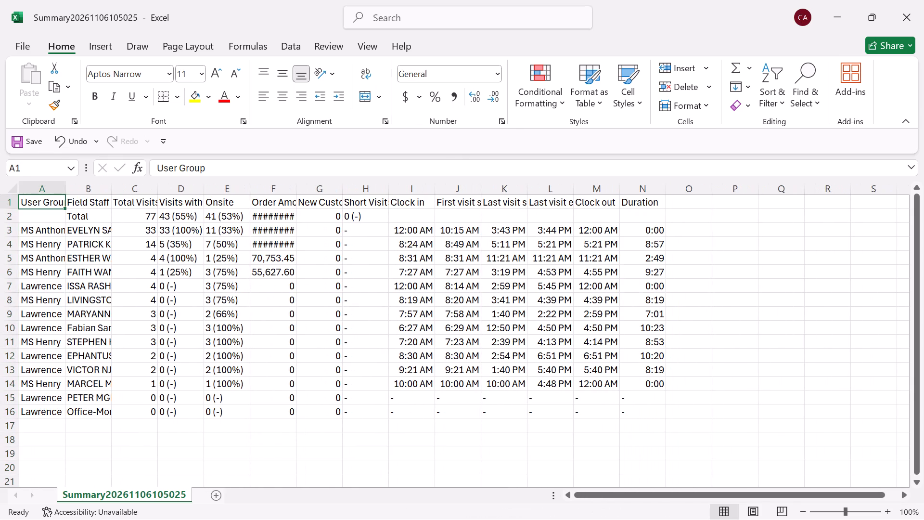
key("5")
type("/11/2026")
key("Return")
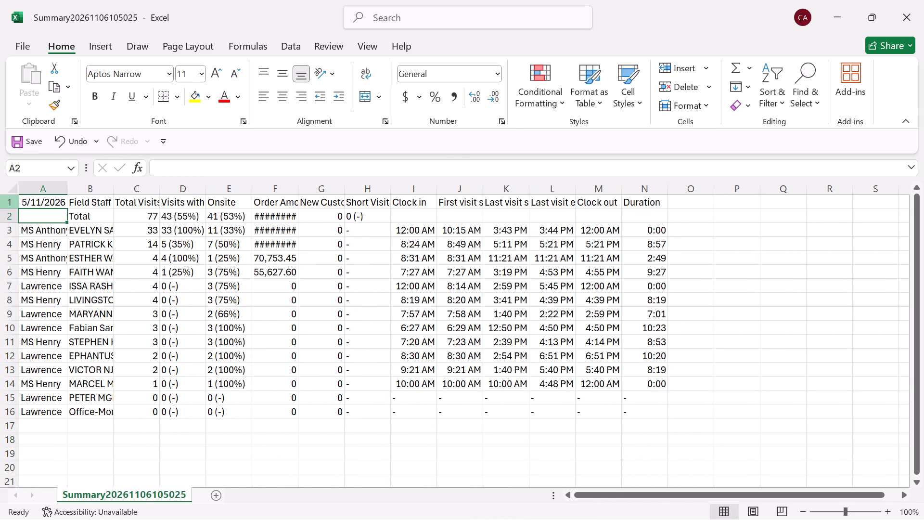
Make the header row and the Total row bold with red text.
left_click_drag(8, 200, 7, 210)
left_click(94, 98)
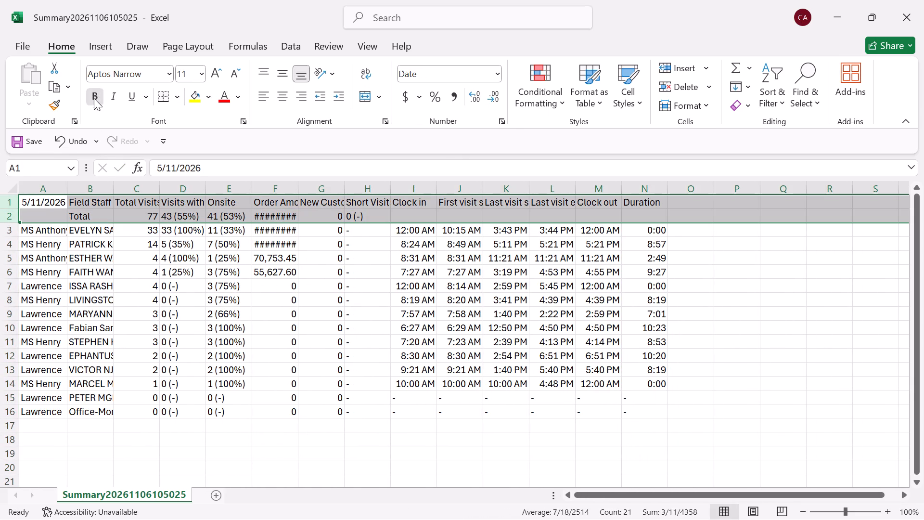
left_click(220, 96)
Apply all borders to the whole summary table, A1 to N16.
left_click(205, 262)
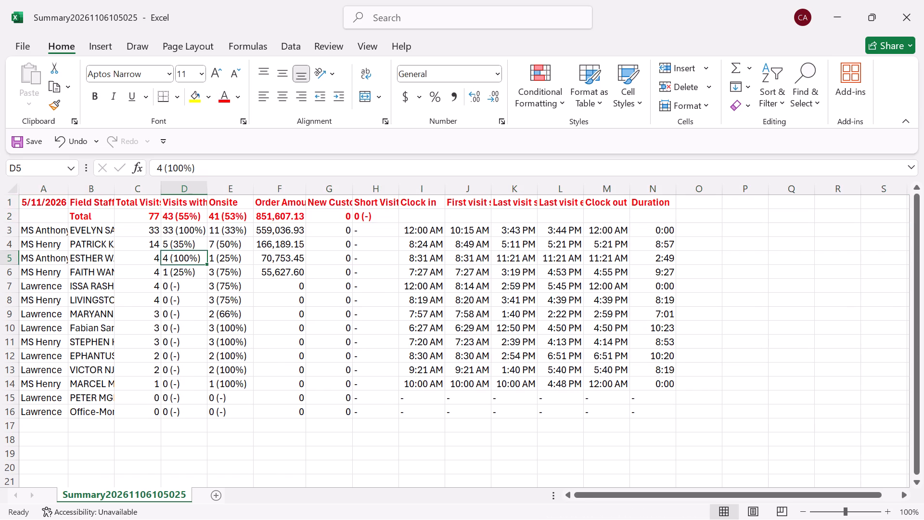
key("ctrl+a")
left_click(176, 98)
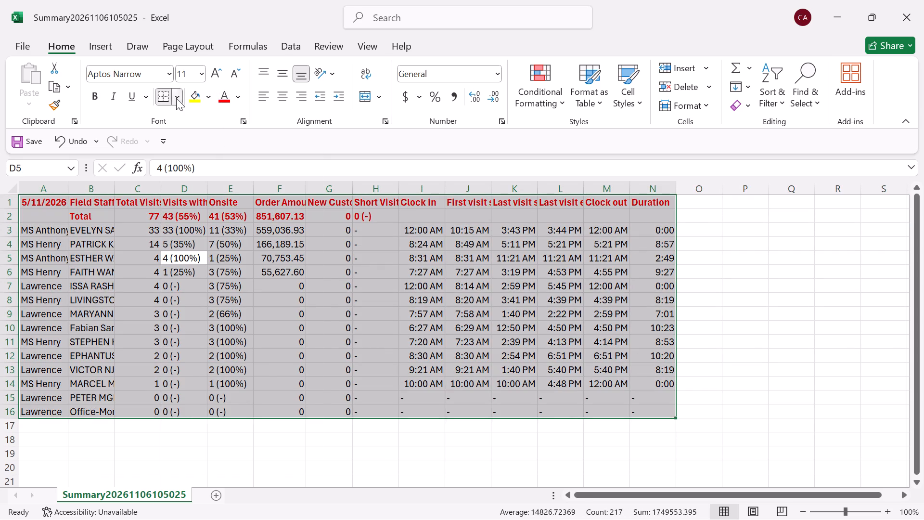
left_click(208, 250)
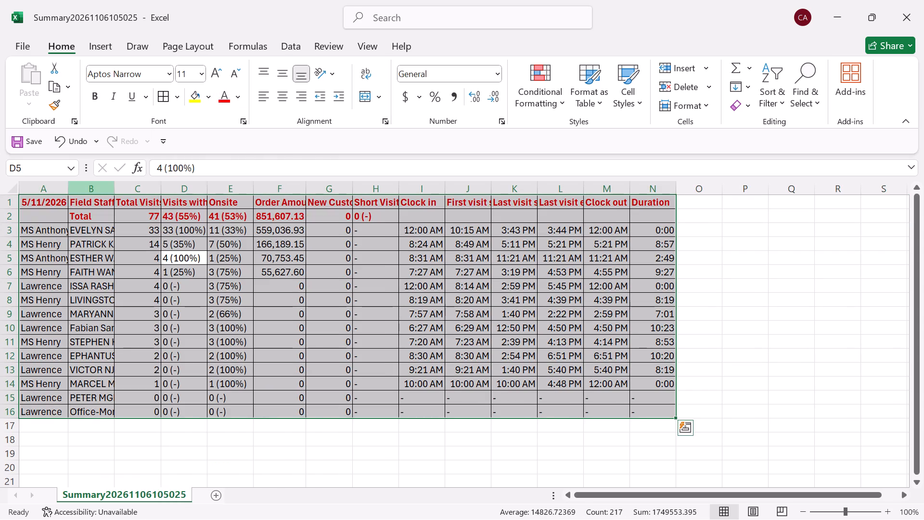
AutoFit all the sheet's column widths to their contents.
left_click_drag(9, 183, 65, 184)
double_click(65, 184)
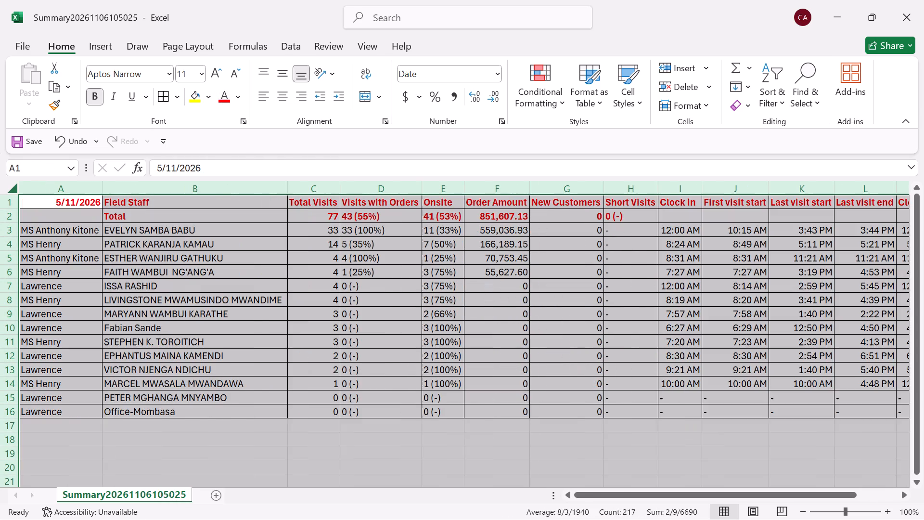
left_click(142, 275)
Left-align the date in cell A1.
left_click(86, 197)
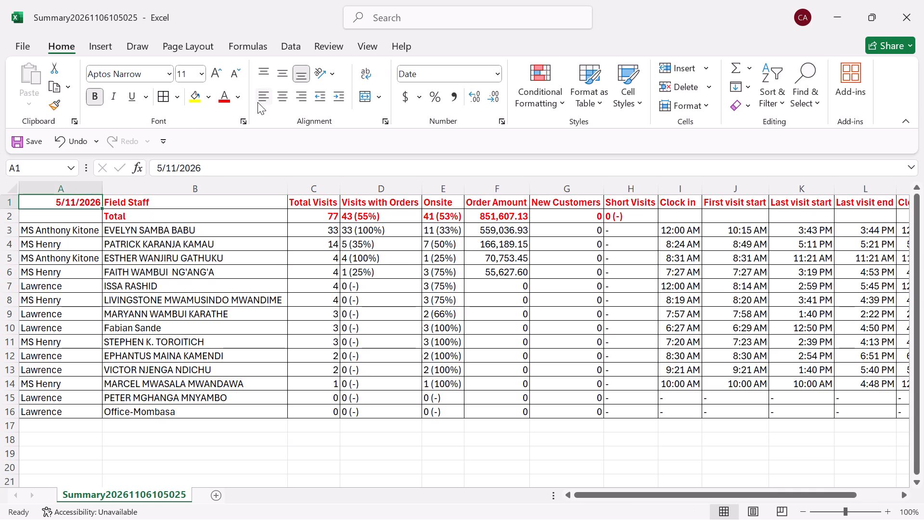
left_click(261, 100)
Cut the entire formatted summary table, from the date header through row 16.
left_click(209, 292)
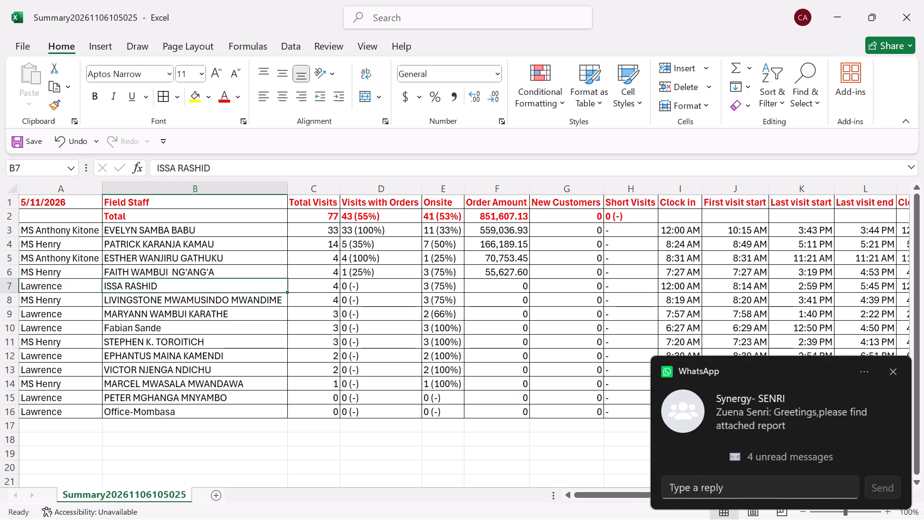
key("ctrl+a")
key("ctrl+x")
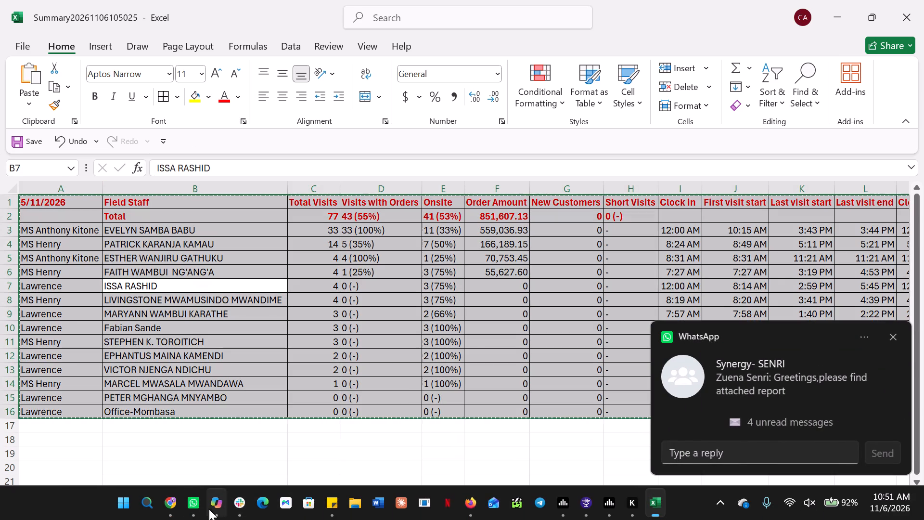
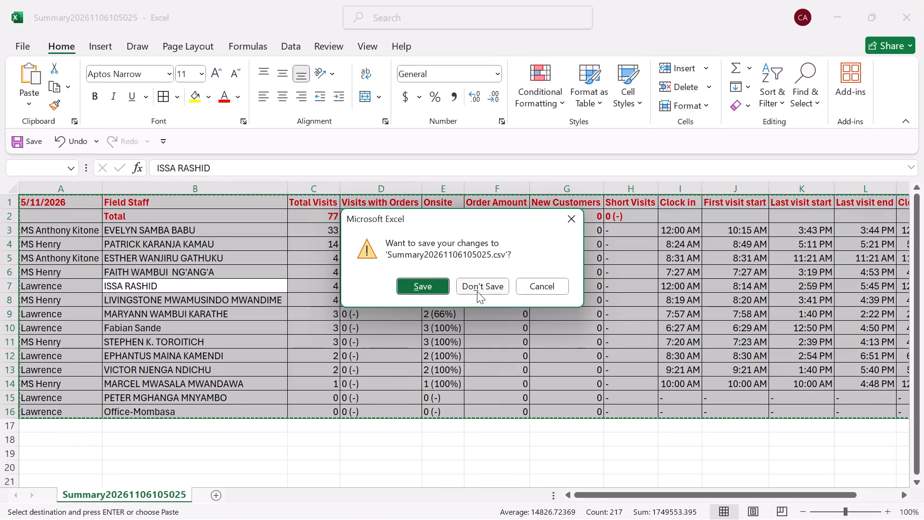
Close the Summary20261106105025.csv workbook, discarding its unsaved changes.
left_click(477, 291)
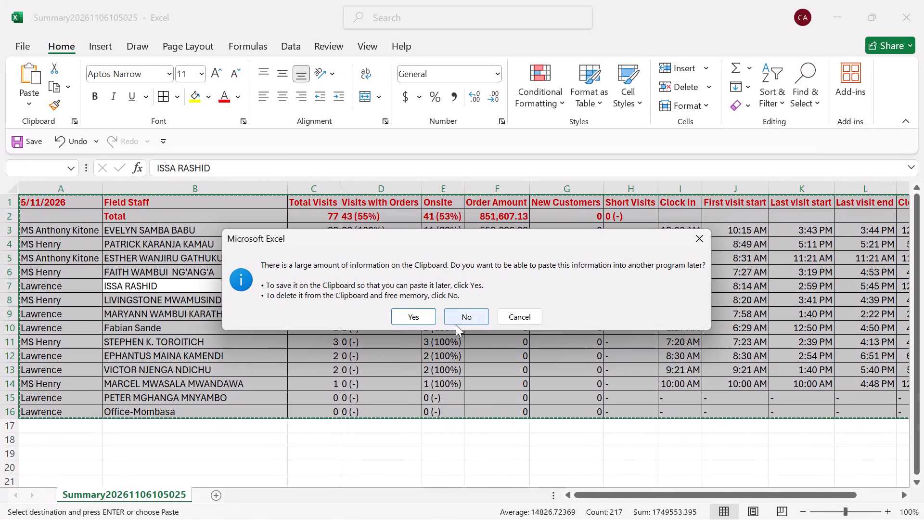
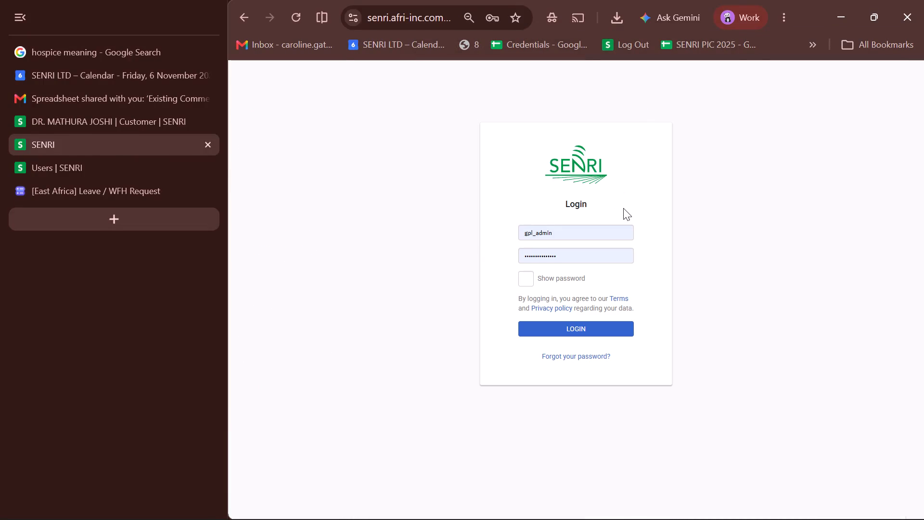
Log in to SENRI with the saved elgon-agrochemicals-admin account.
triple_click(588, 226)
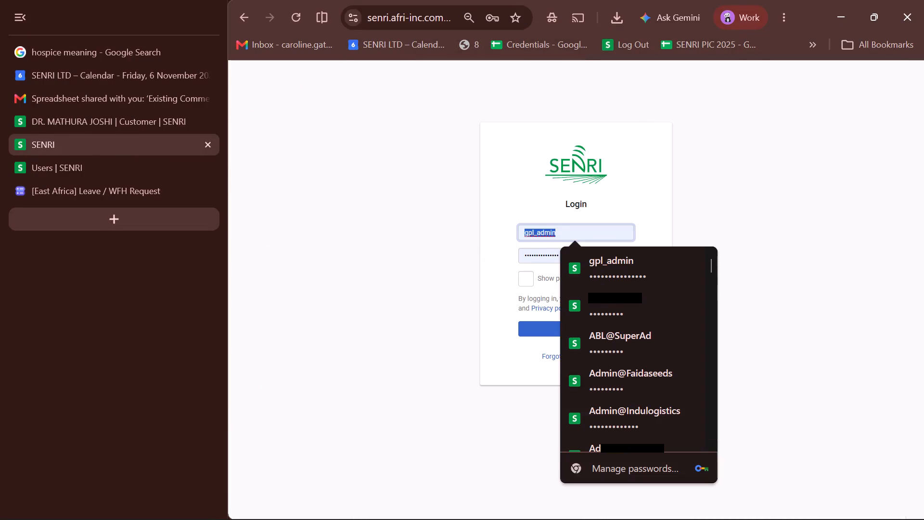
left_click(588, 226)
type("el")
left_click(633, 265)
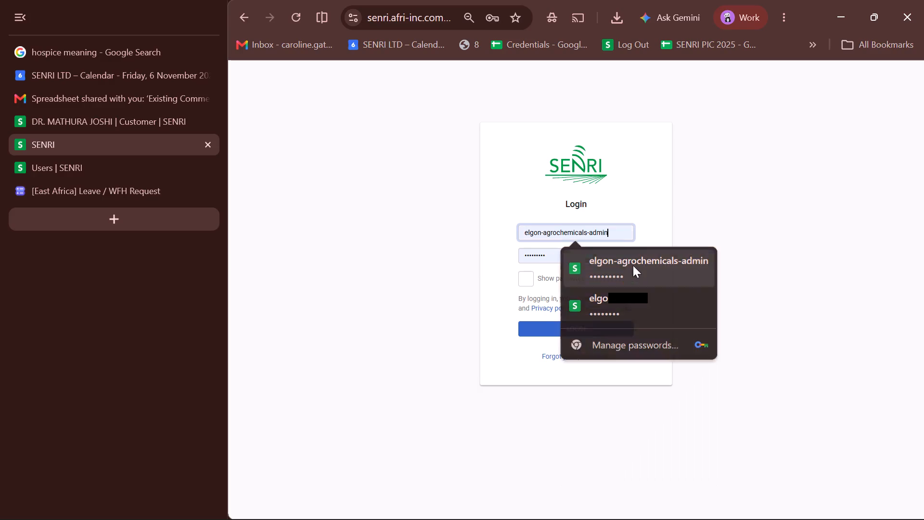
left_click(560, 331)
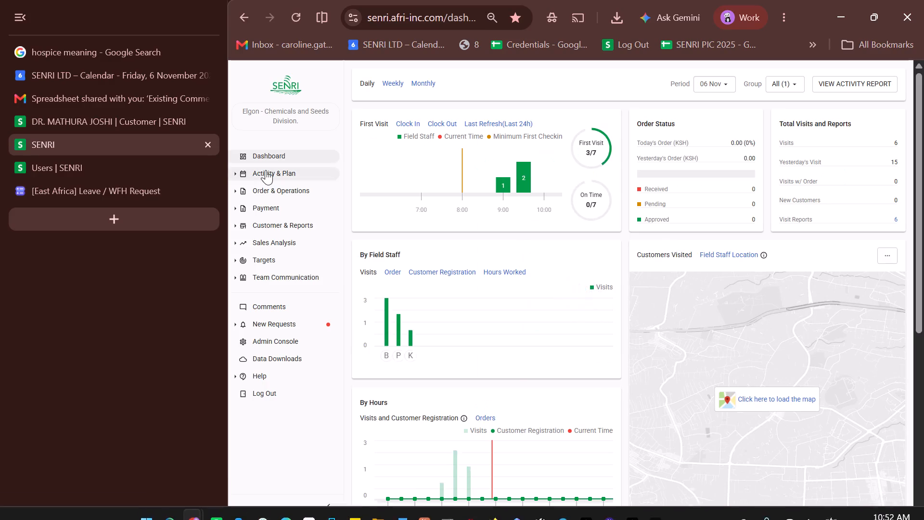
Run the Activity Report for all groups with the period set to Yesterday (05 Nov - 05 Nov).
left_click(266, 170)
left_click(276, 186)
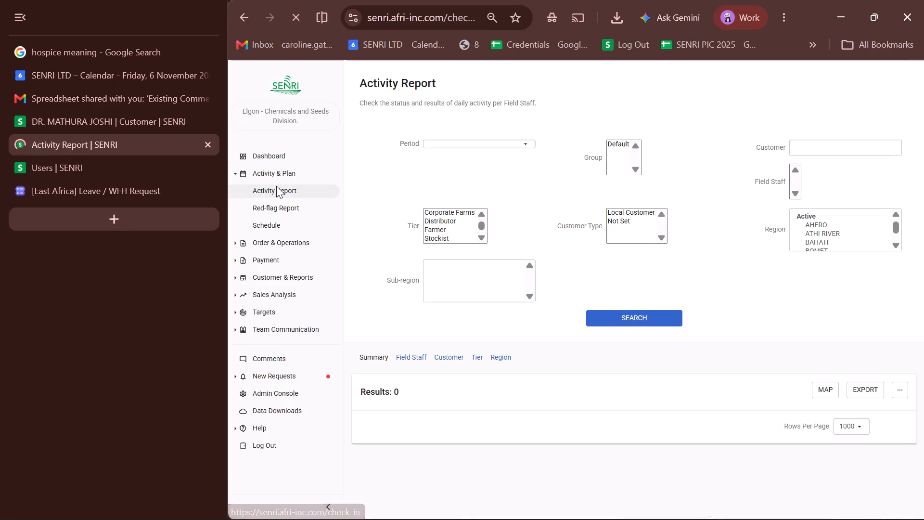
left_click(456, 143)
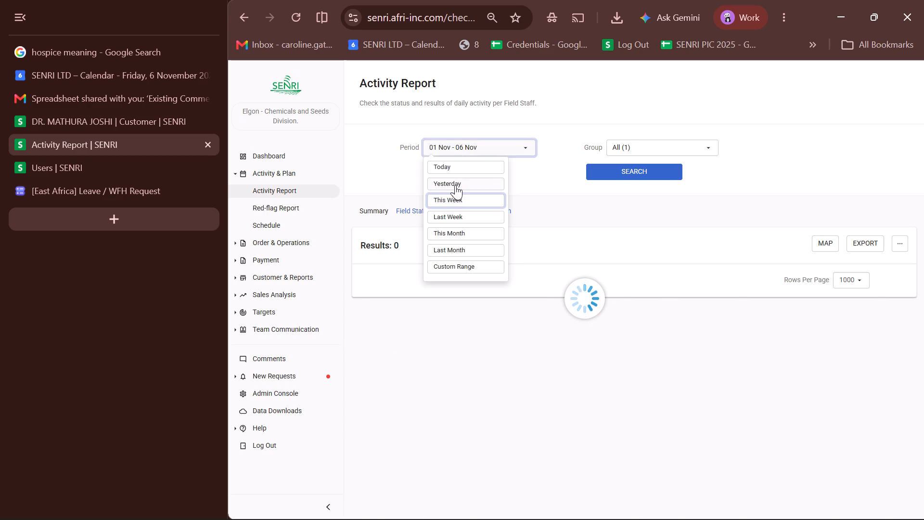
left_click(455, 186)
left_click(595, 177)
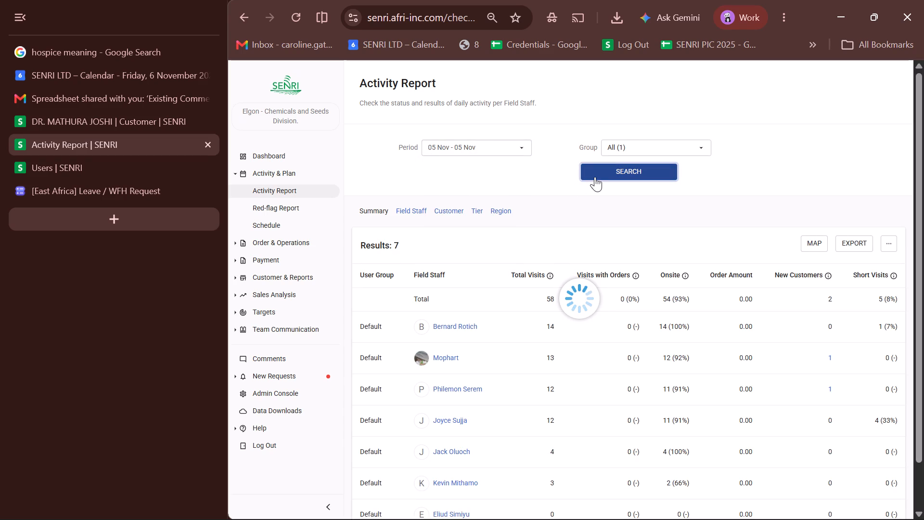
triple_click(595, 177)
double_click(595, 177)
left_click_drag(595, 177, 847, 247)
Export the activity summary and open the downloaded CSV file in Excel.
left_click(847, 247)
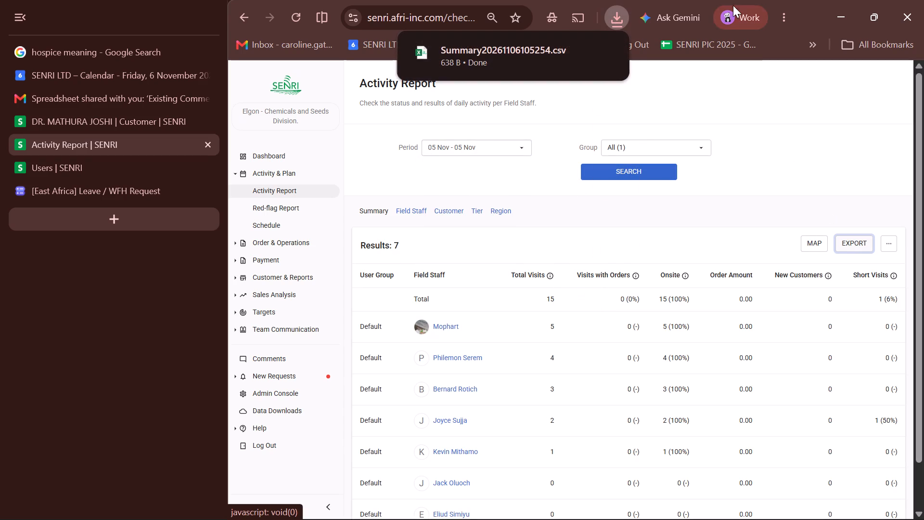
left_click(525, 64)
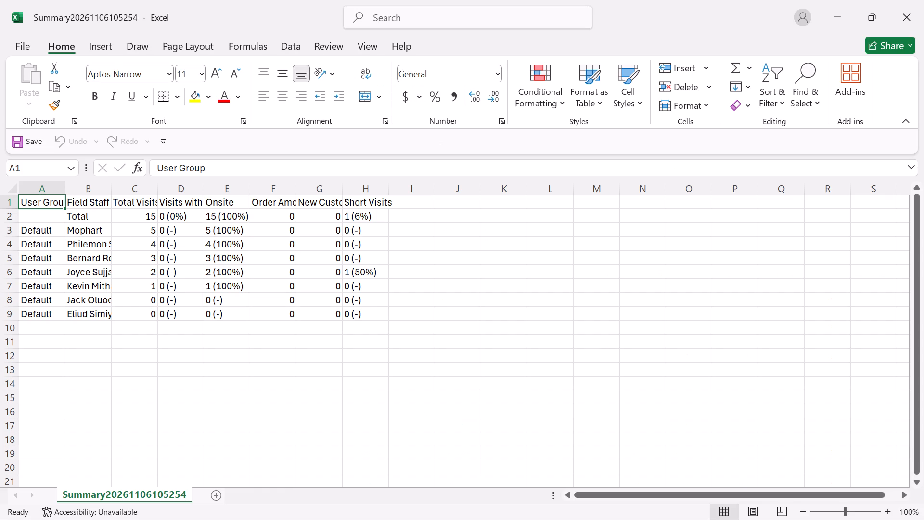
Replace the User Group header in cell A1 with the date 5/11/2026.
key("5")
type("/11/2026")
key("Return")
Number the field staff rows in column A from 1 to 7, replacing the Default entries.
key("Return")
key("1")
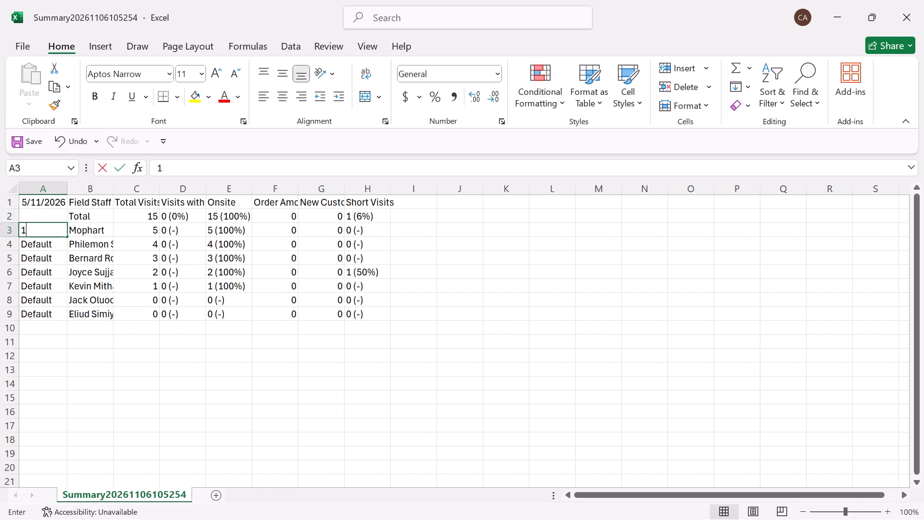
key("Return")
key("2")
key("Return")
left_click_drag(46, 231, 46, 233)
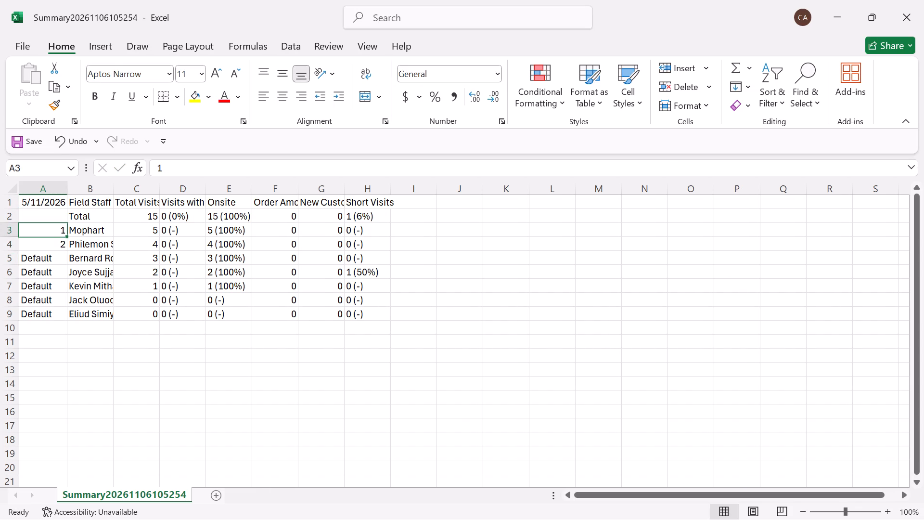
left_click_drag(46, 233, 46, 238)
double_click(66, 248)
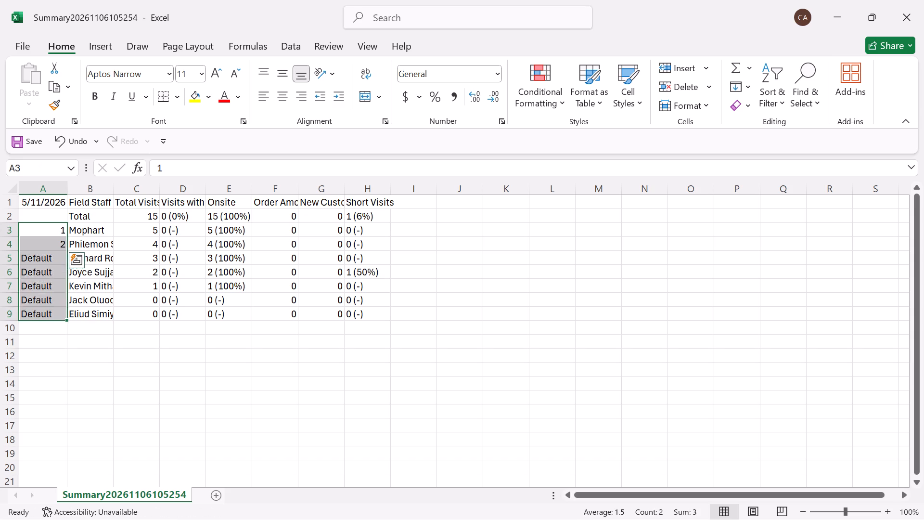
Format the header row and the Total row in bold red text.
left_click_drag(11, 199, 8, 211)
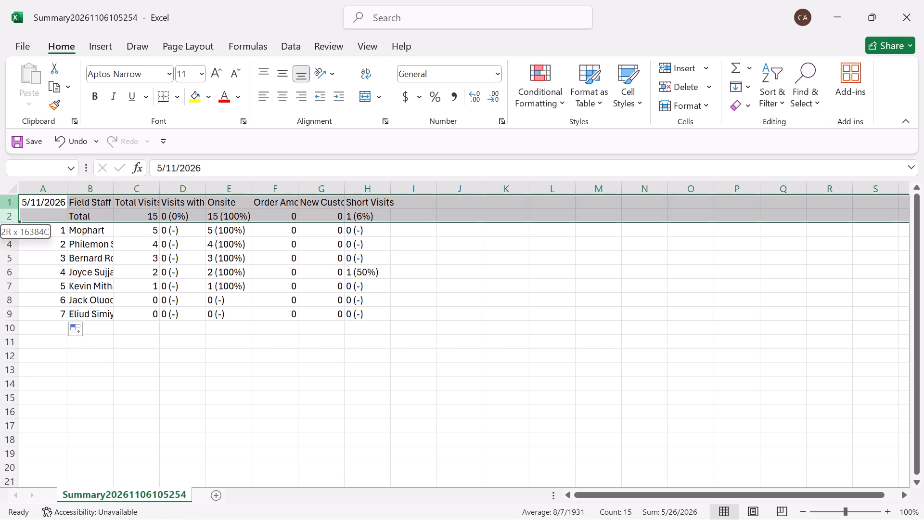
left_click_drag(8, 211, 8, 213)
left_click(95, 97)
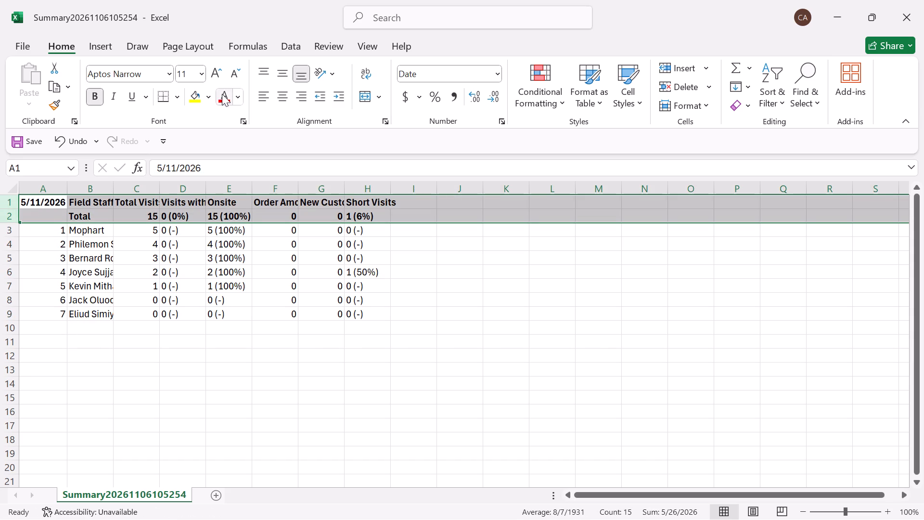
left_click(224, 94)
Apply All Borders to the whole summary table.
left_click(173, 300)
key("ctrl+a")
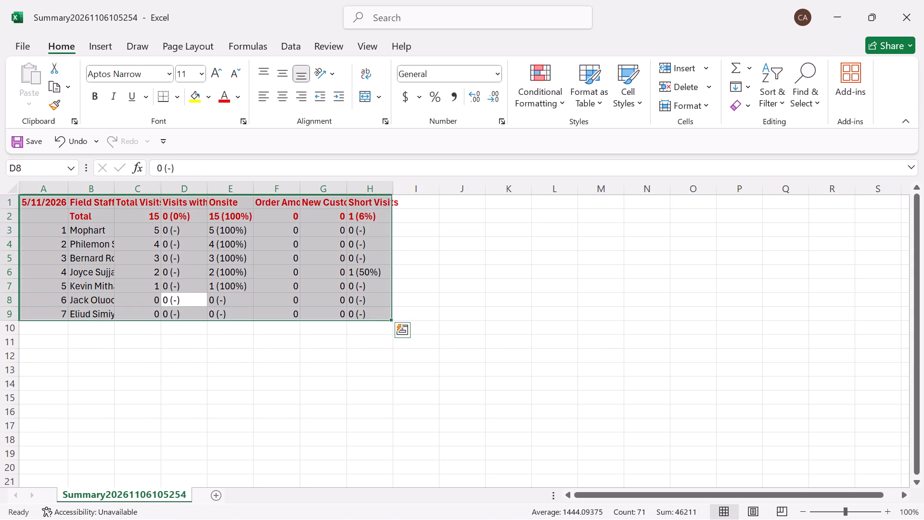
left_click(181, 88)
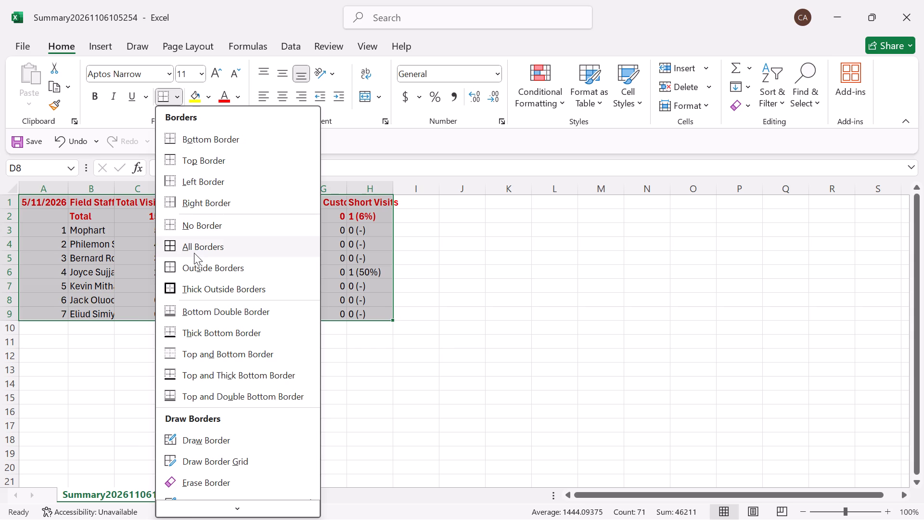
left_click(194, 253)
Autofit the width of all columns to their contents.
left_click(15, 191)
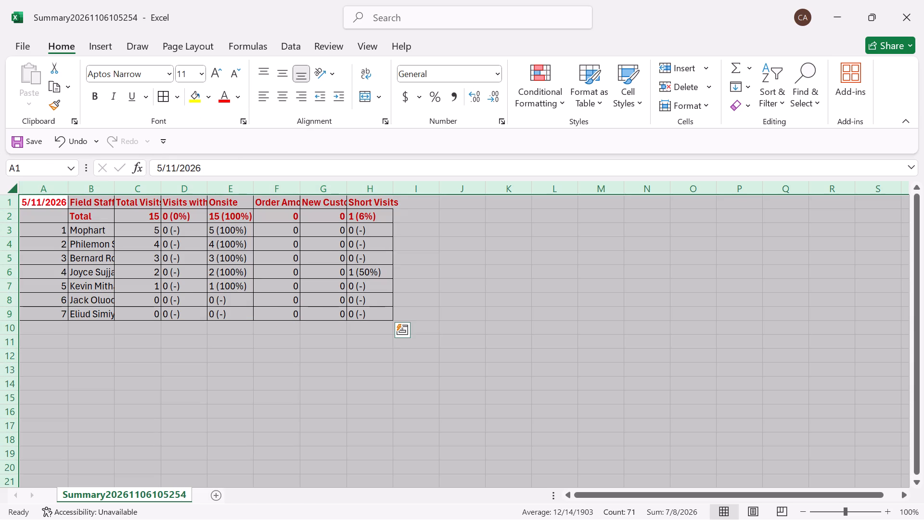
left_click(67, 188)
left_click_drag(67, 188, 144, 268)
left_click(144, 268)
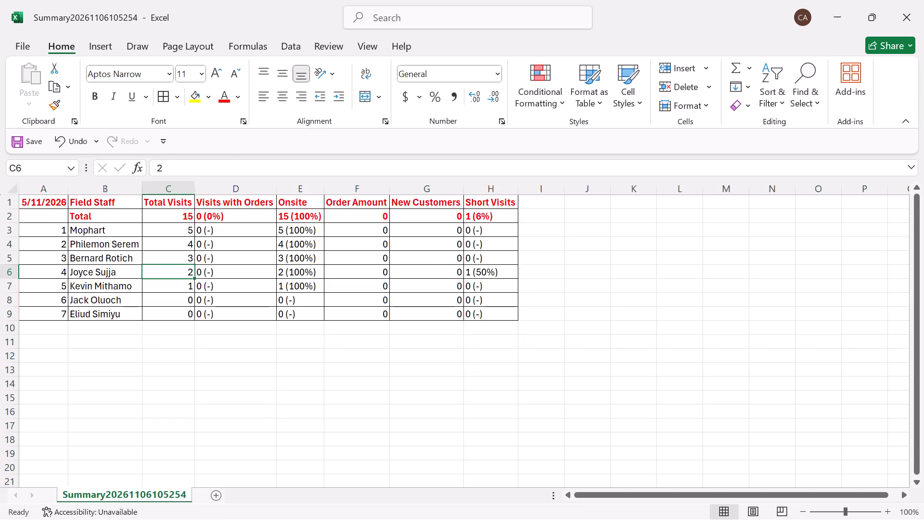
Cut the whole formatted summary table to the clipboard.
key("ctrl+a")
key("ctrl+x")
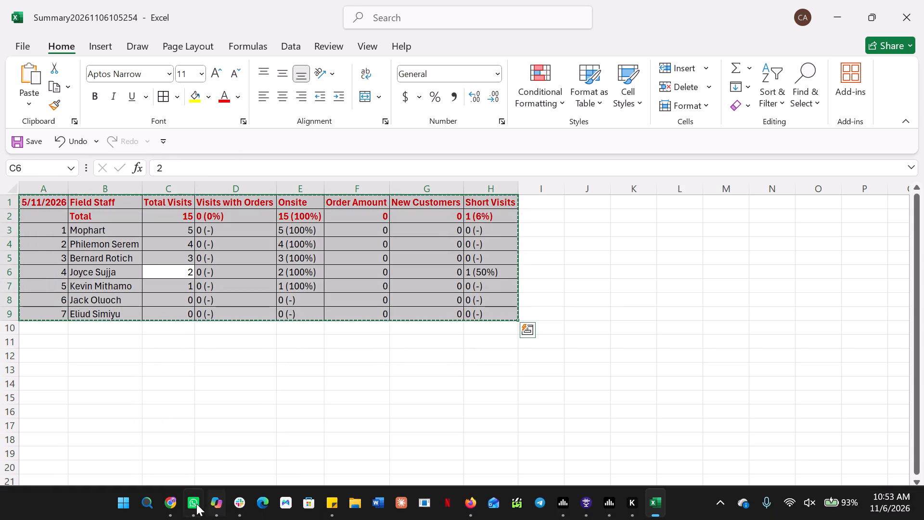
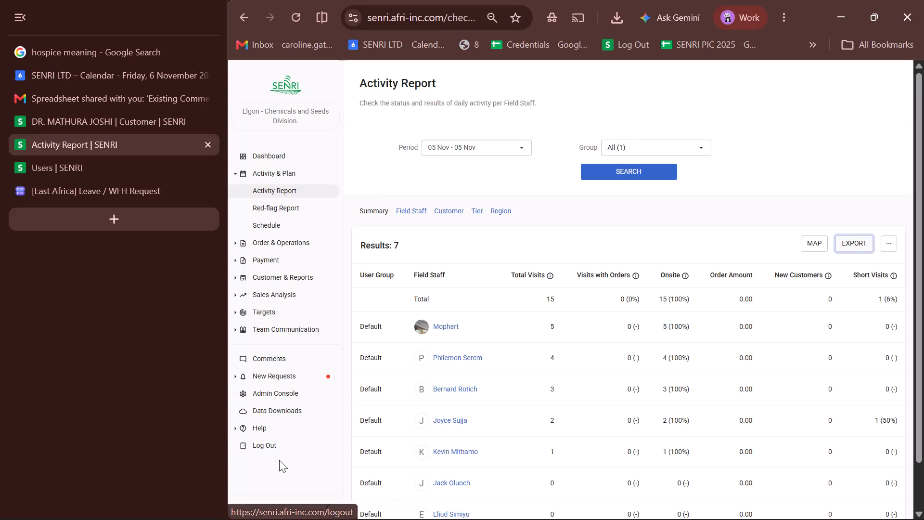
Log out of the Elgon - Chemicals and Seeds Division account in SENRI.
left_click(279, 450)
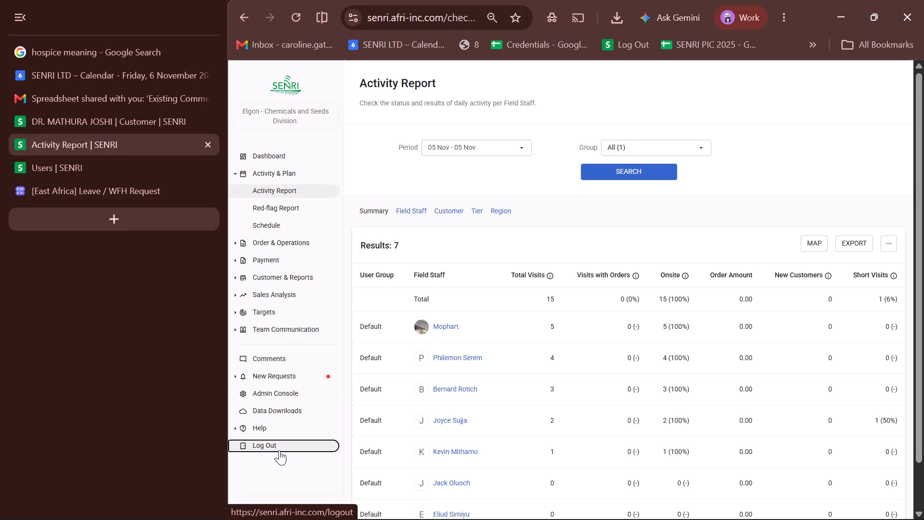
left_click(636, 111)
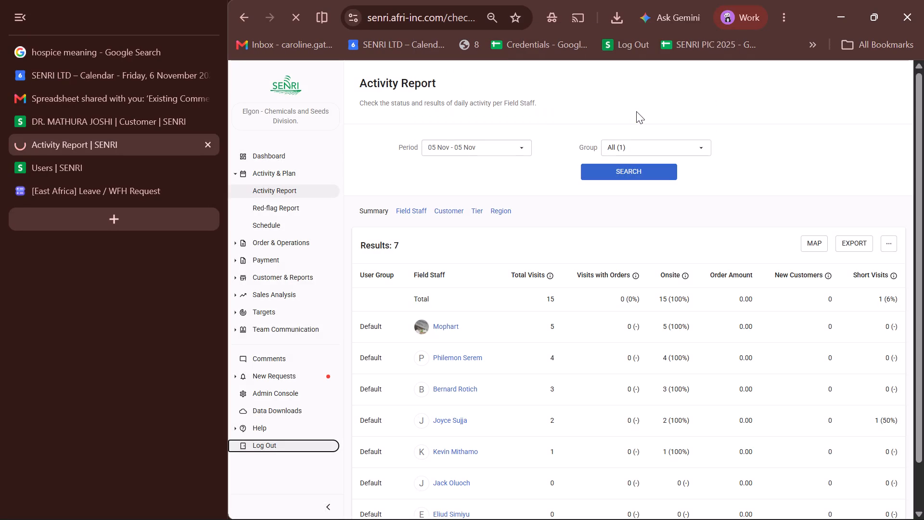
Open the "my accounts" document in a new browser tab to check which client company comes next.
left_click(123, 214)
type("my")
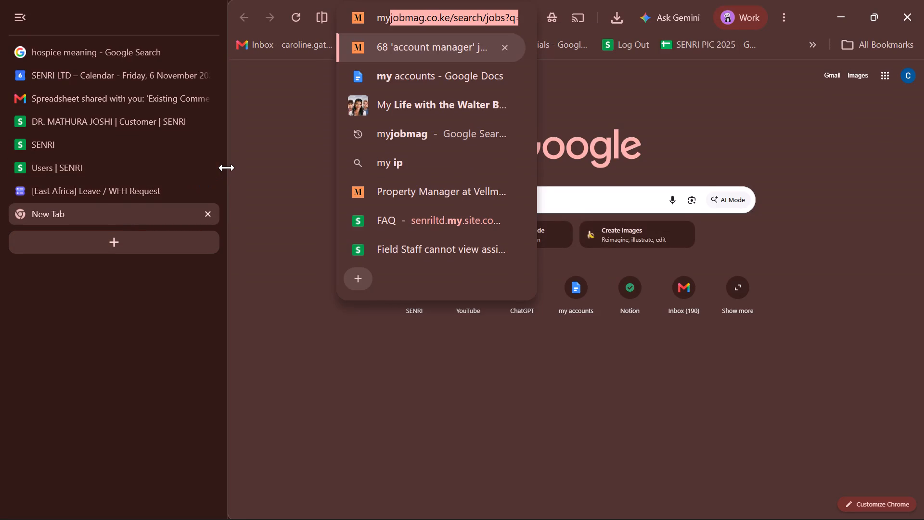
left_click(425, 75)
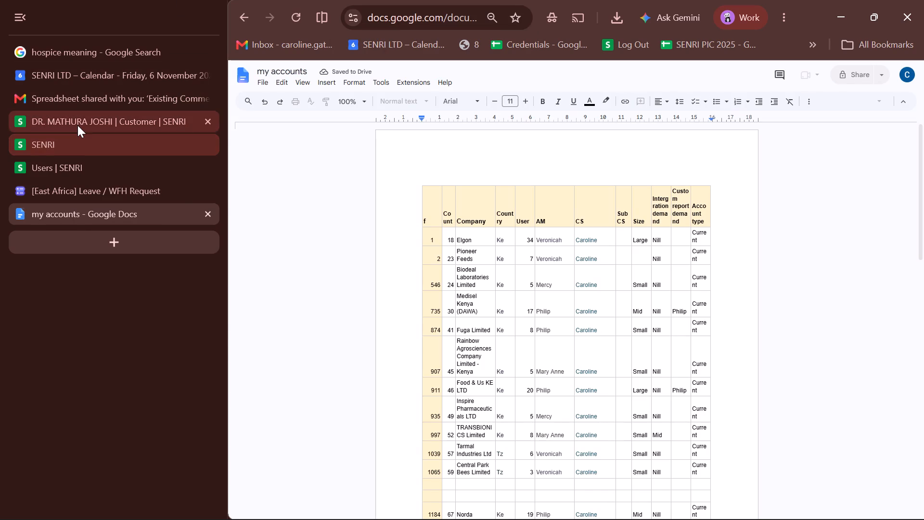
Log in to SENRI with the Pioneer Feeds admin account.
left_click(67, 139)
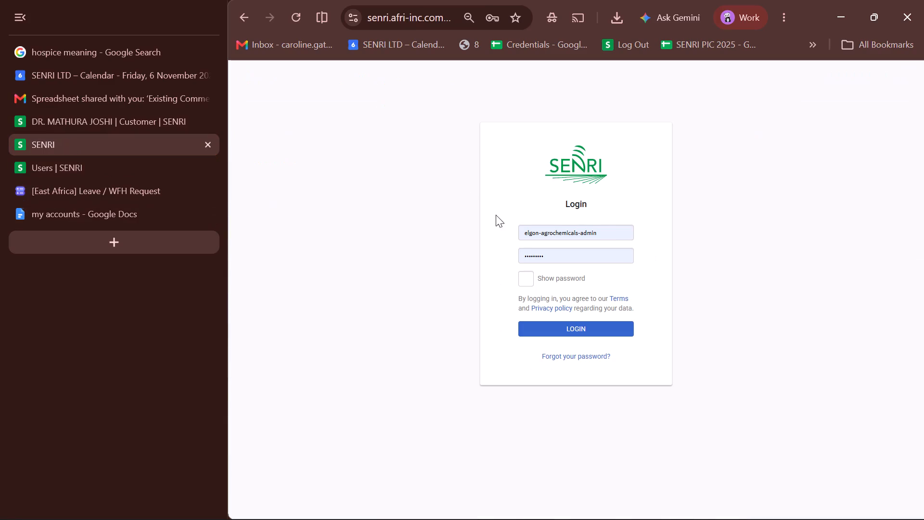
triple_click(621, 234)
left_click(621, 234)
type("pi")
left_click(635, 294)
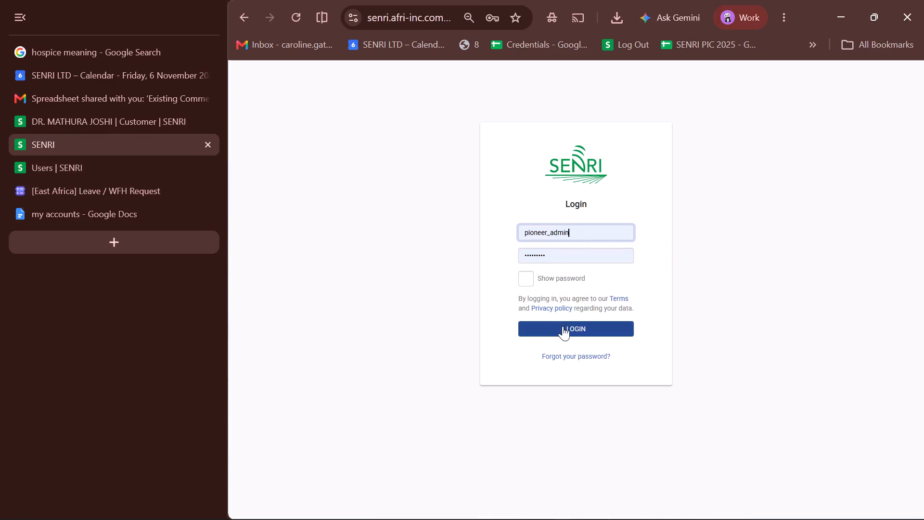
left_click(562, 328)
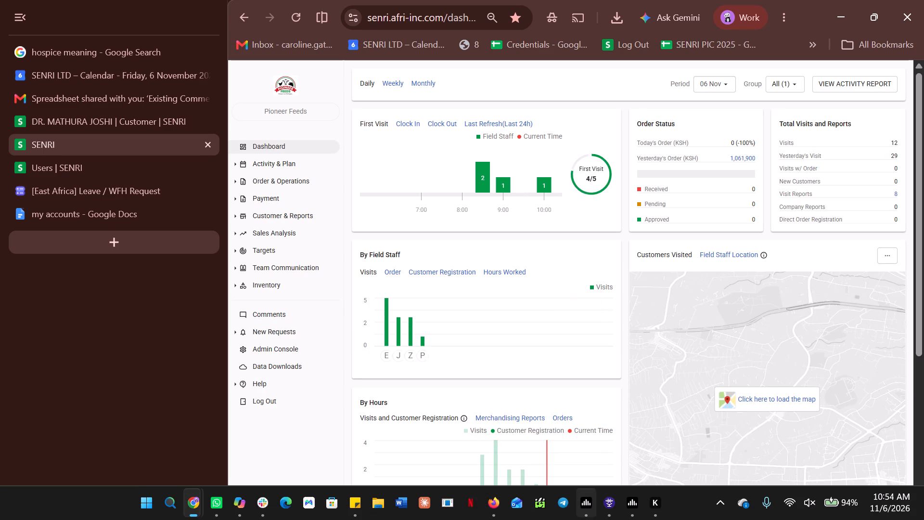
Run Pioneer Feeds' Activity Report for yesterday, 05 Nov, with all groups included.
left_click(286, 161)
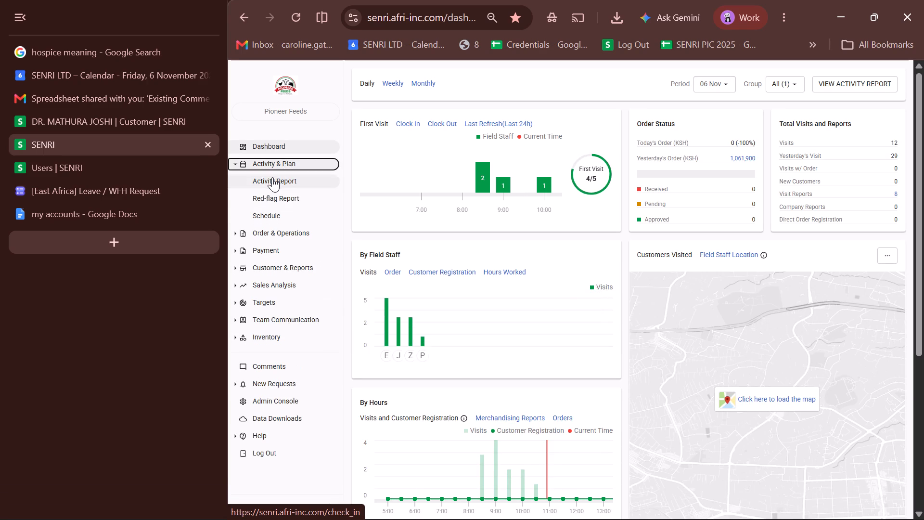
left_click(272, 177)
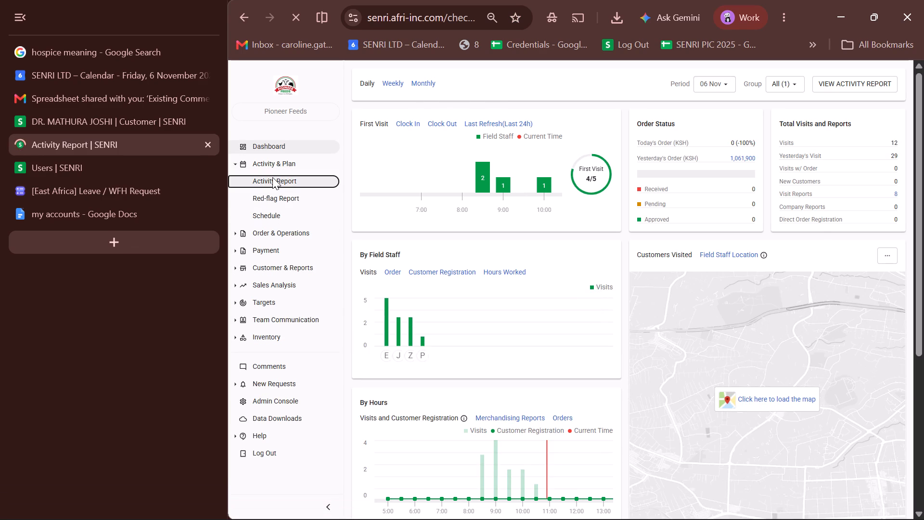
left_click(457, 150)
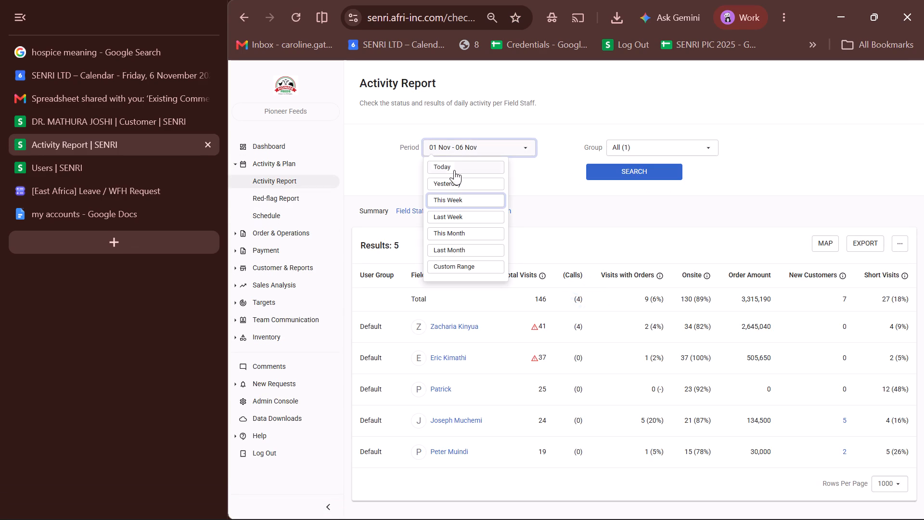
left_click(452, 181)
left_click(614, 168)
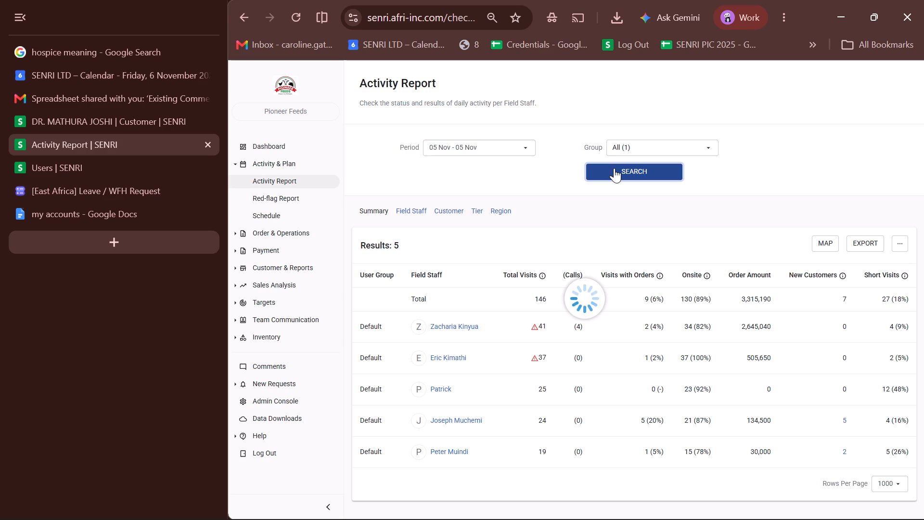
triple_click(614, 168)
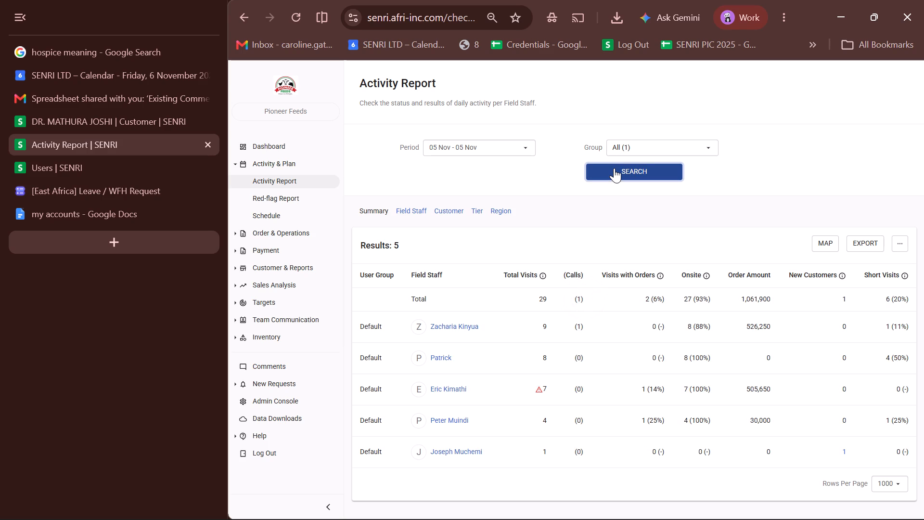
triple_click(614, 168)
triple_click(614, 168)
triple_click(614, 168)
triple_click(614, 168)
triple_click(614, 168)
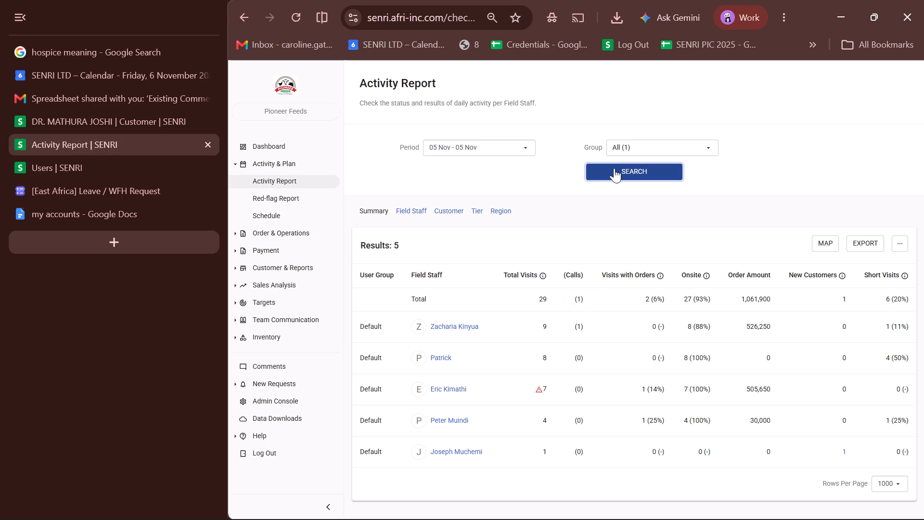
left_click(614, 168)
Export the activity report summary and open the downloaded file in Excel.
left_click_drag(614, 168, 865, 241)
left_click(865, 241)
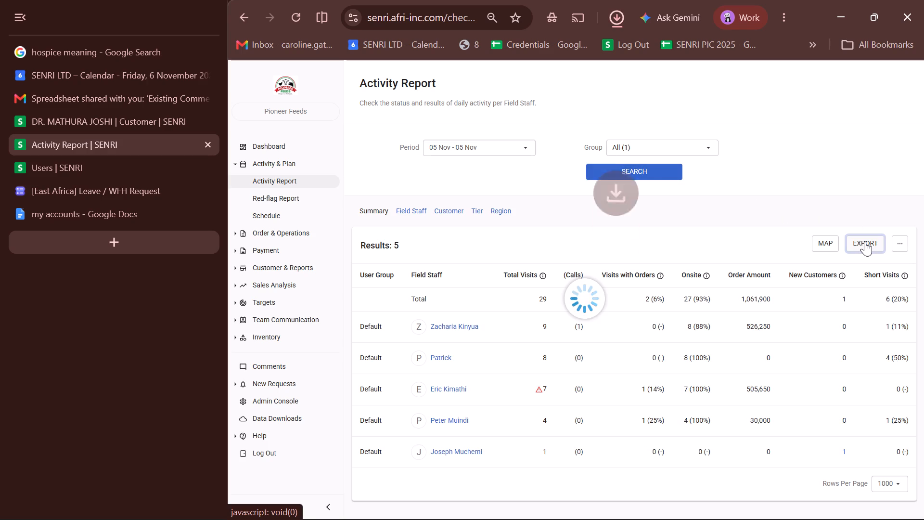
left_click(502, 47)
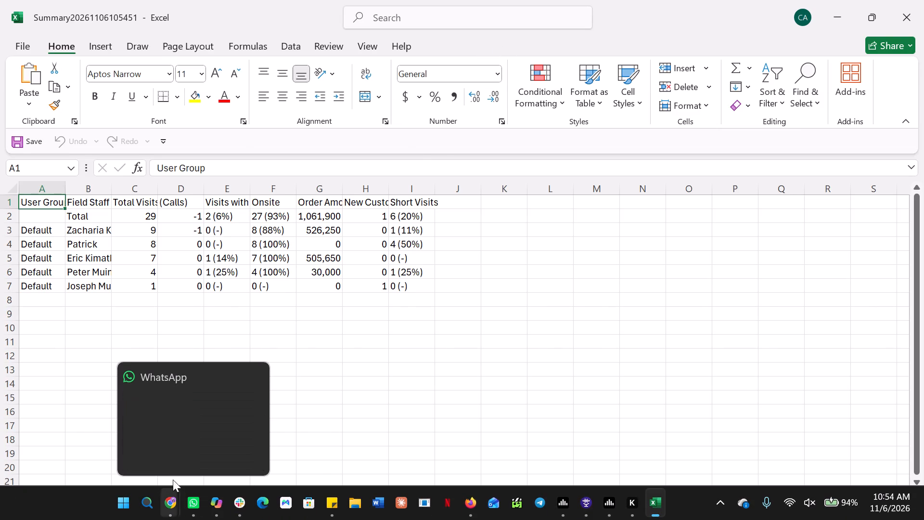
Return to SENRI in the browser and show Pioneer Feeds' Schedule Summary results for yesterday, 05 Nov.
left_click(128, 454)
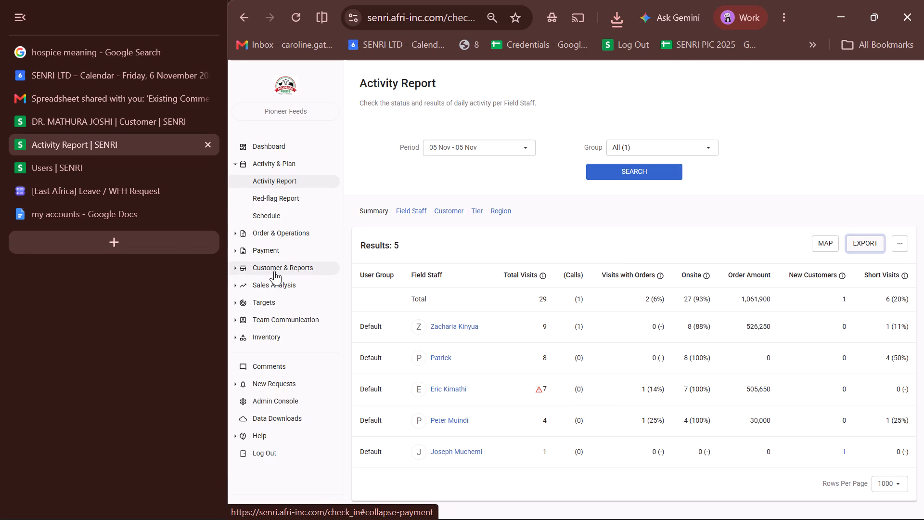
left_click(274, 271)
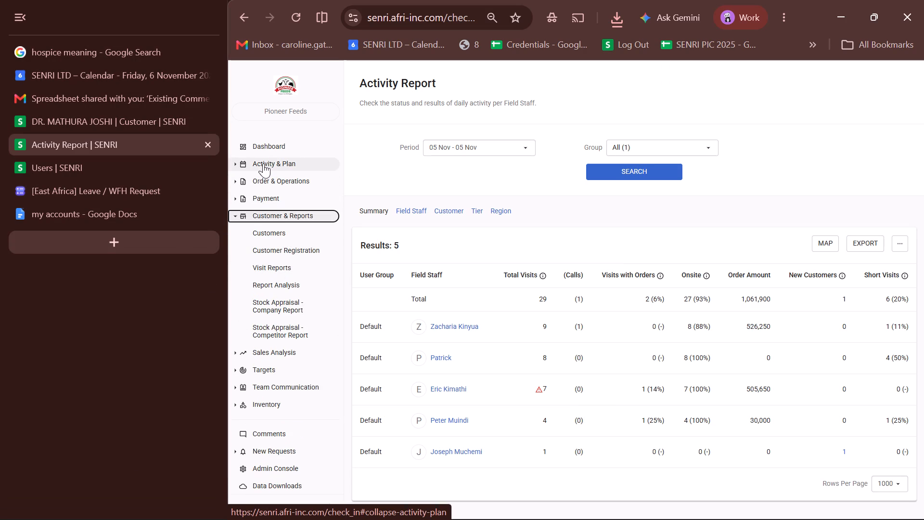
left_click(263, 163)
left_click(267, 221)
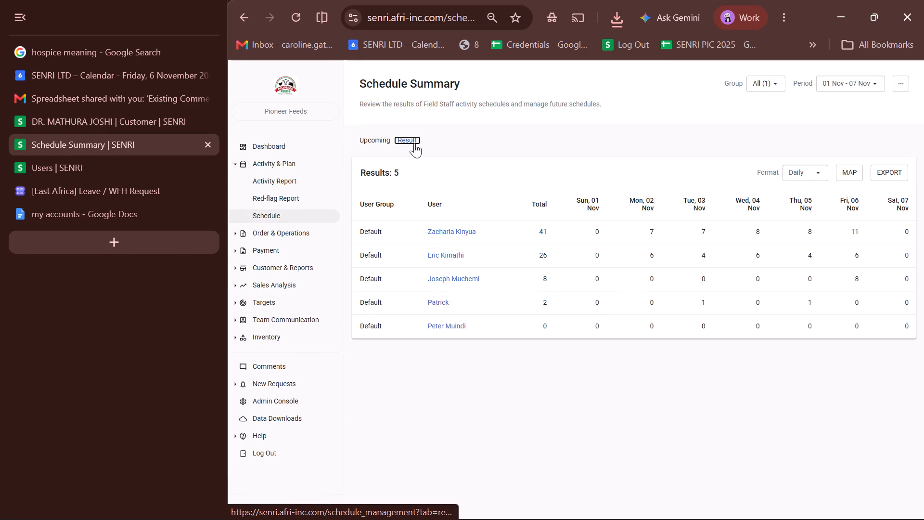
left_click(414, 143)
left_click(840, 82)
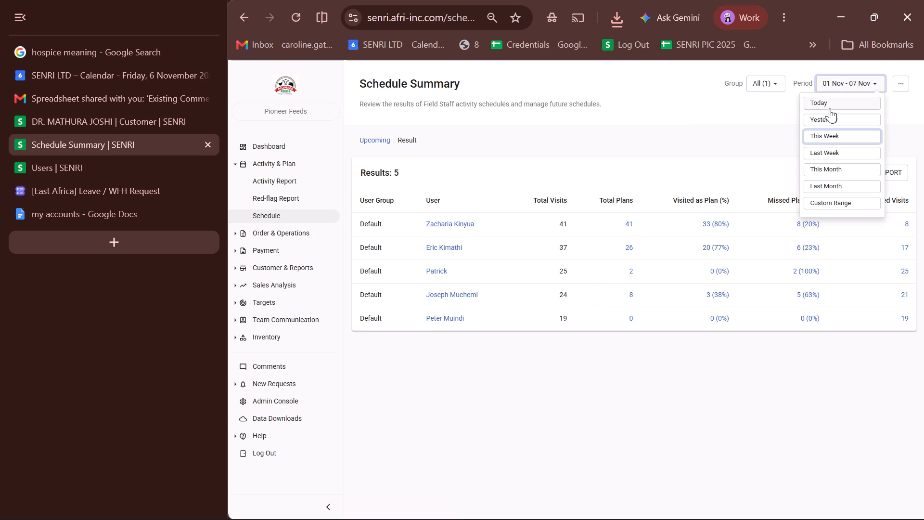
left_click(829, 114)
Export the schedule results and open the downloaded plan summary file in Excel.
left_click_drag(829, 114, 880, 188)
left_click(880, 188)
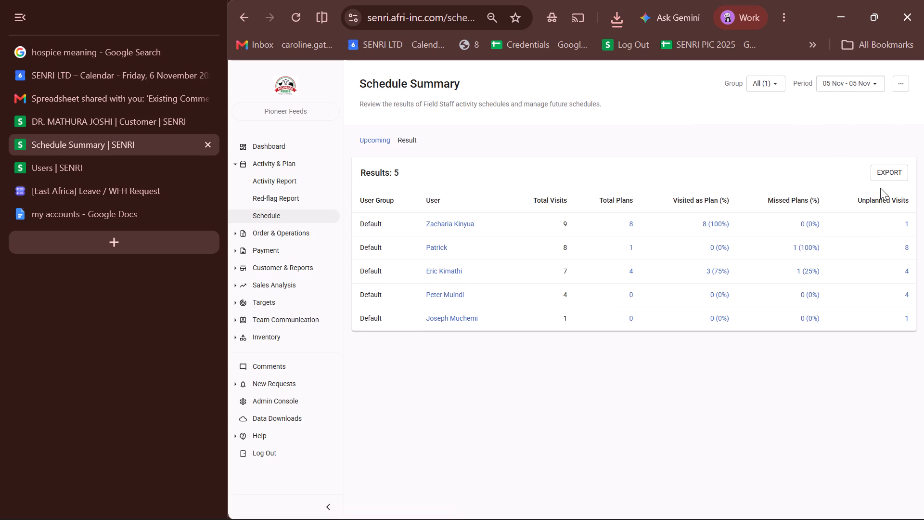
left_click(881, 181)
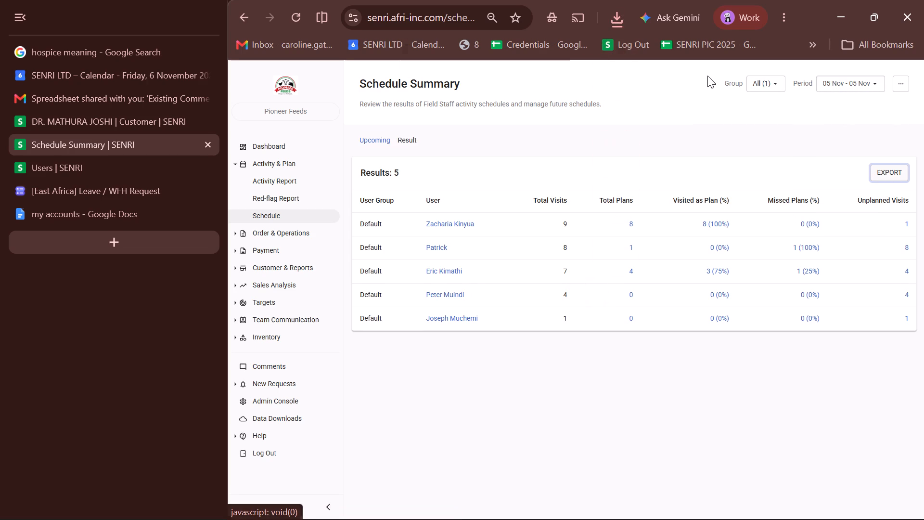
left_click(478, 58)
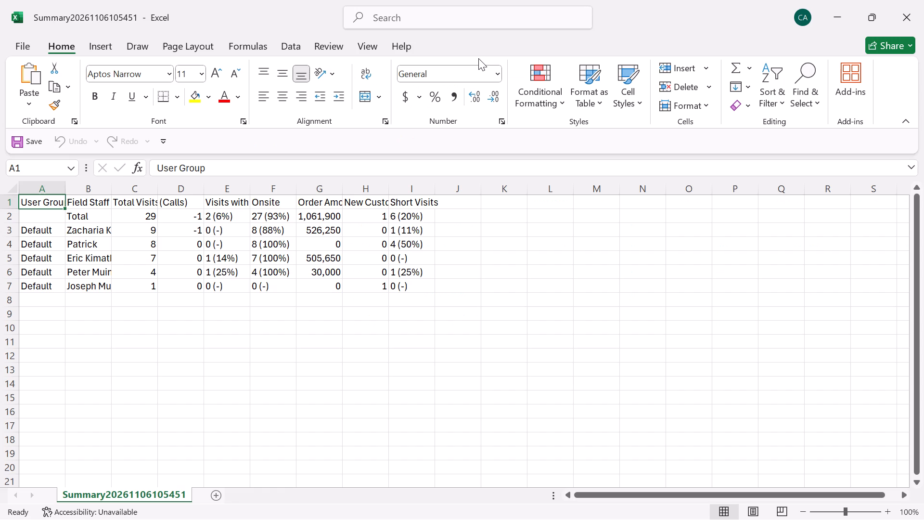
left_click(470, 221)
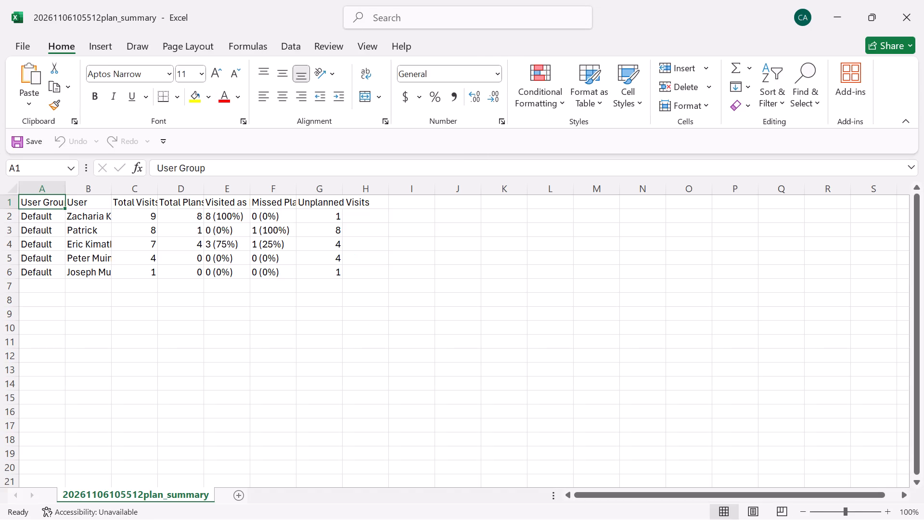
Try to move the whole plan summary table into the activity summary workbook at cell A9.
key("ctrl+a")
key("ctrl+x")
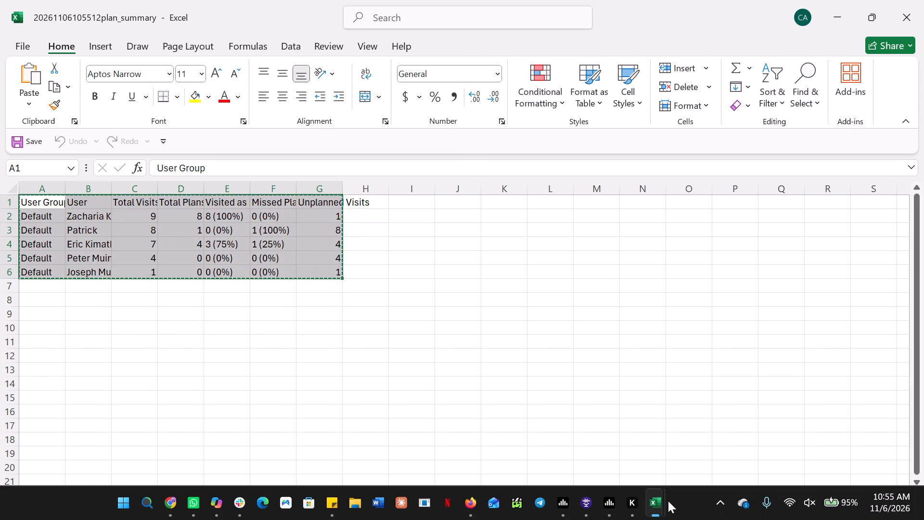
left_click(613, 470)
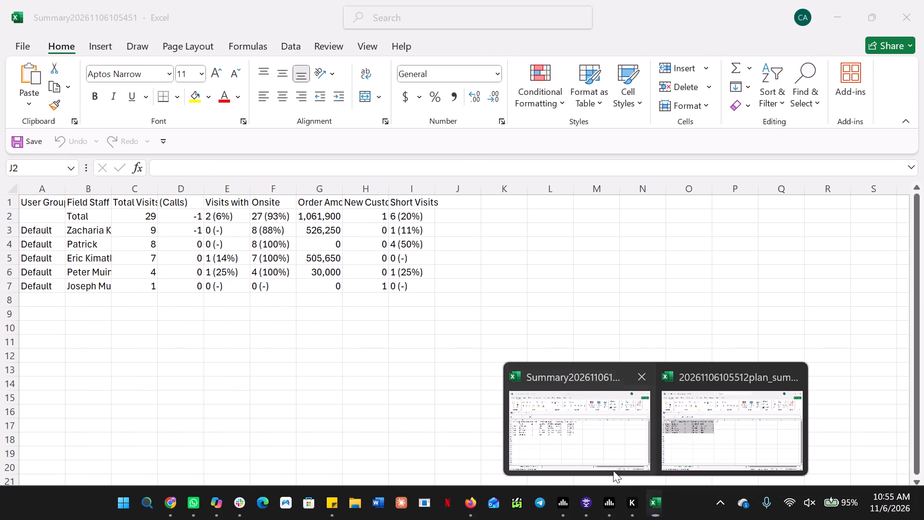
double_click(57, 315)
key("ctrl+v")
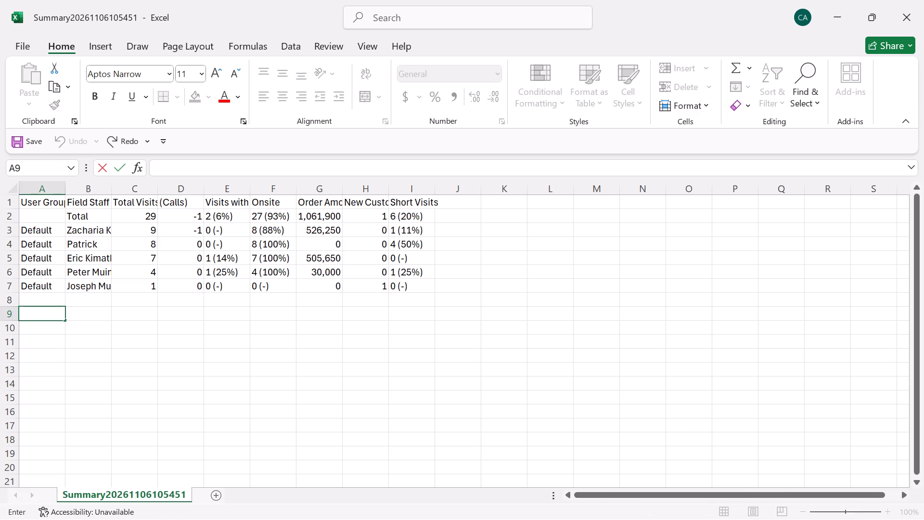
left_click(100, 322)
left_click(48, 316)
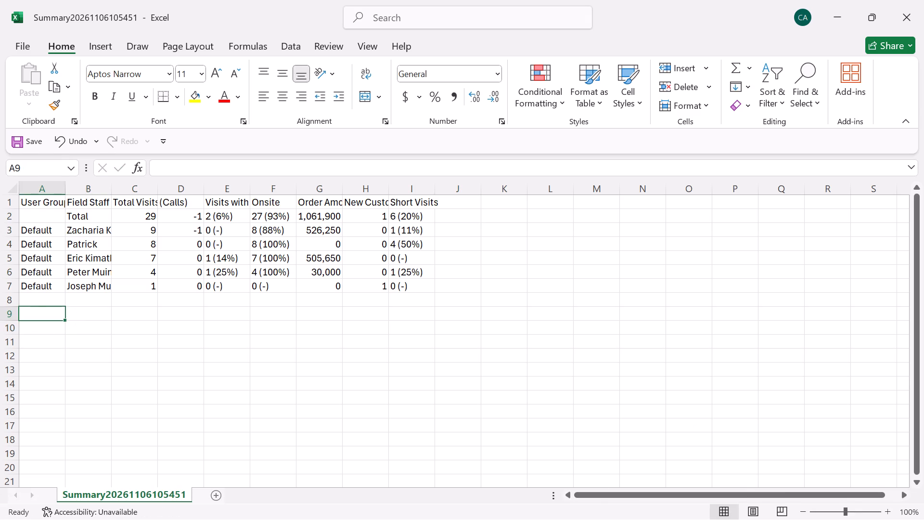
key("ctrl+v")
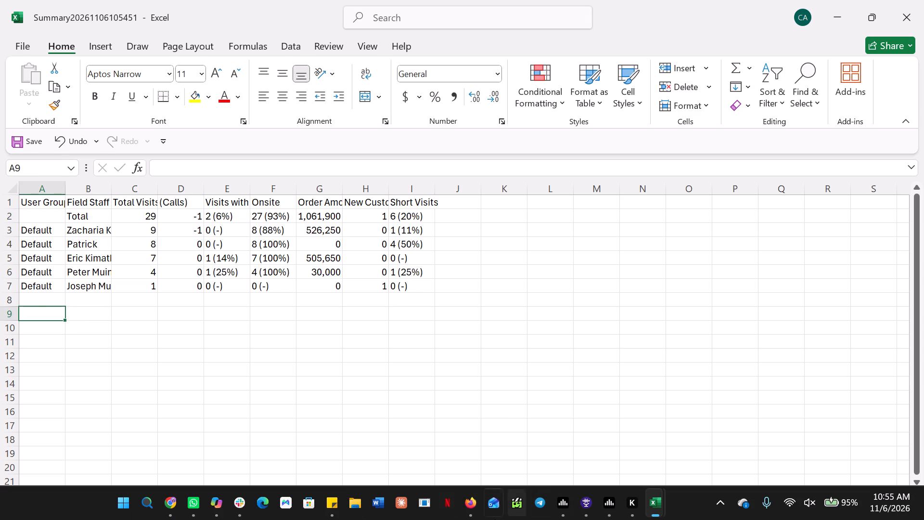
Switch to the browser and reopen the latest downloaded plan summary file in Excel.
left_click(133, 455)
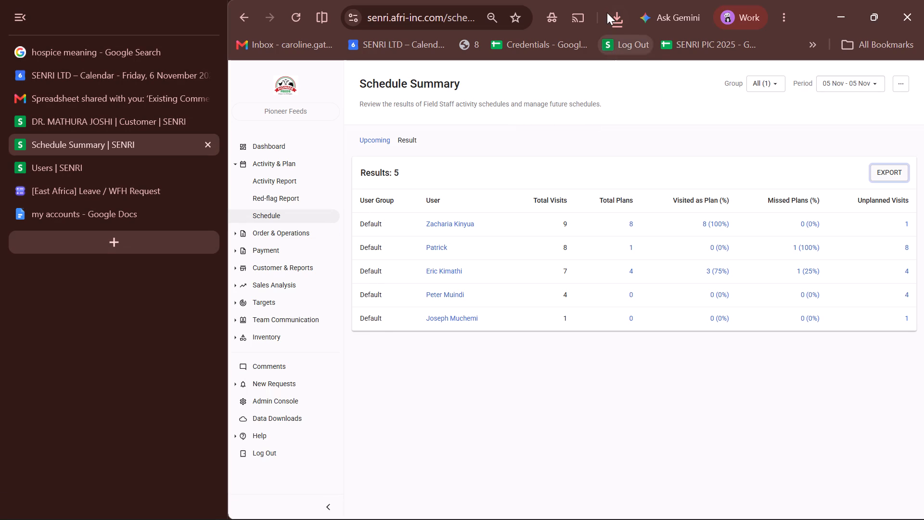
left_click(607, 12)
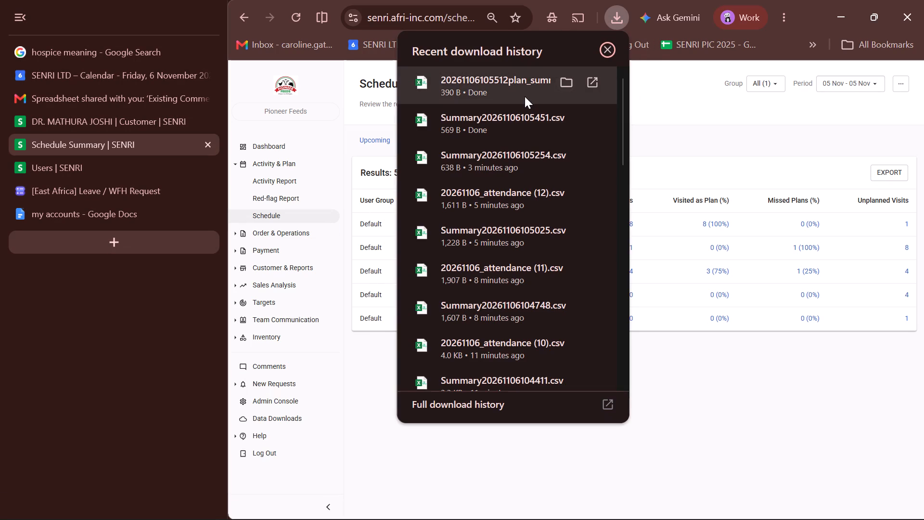
left_click(525, 96)
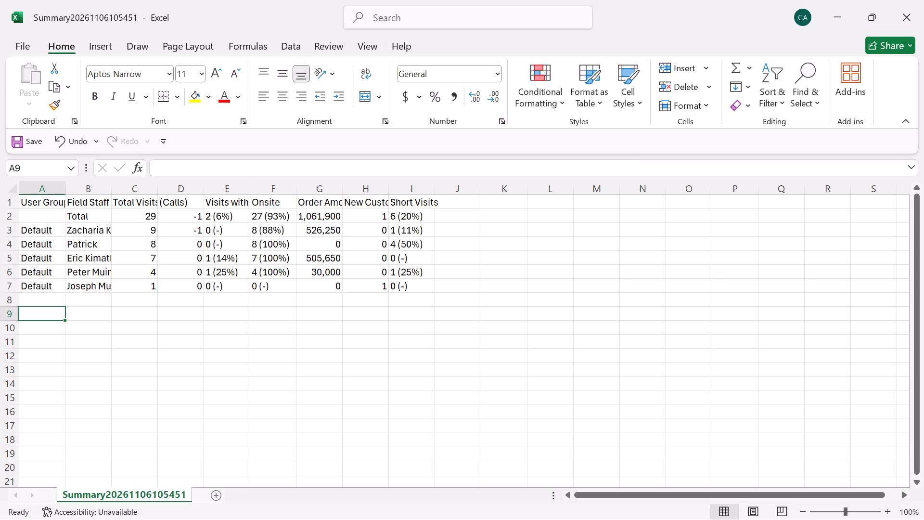
left_click(248, 356)
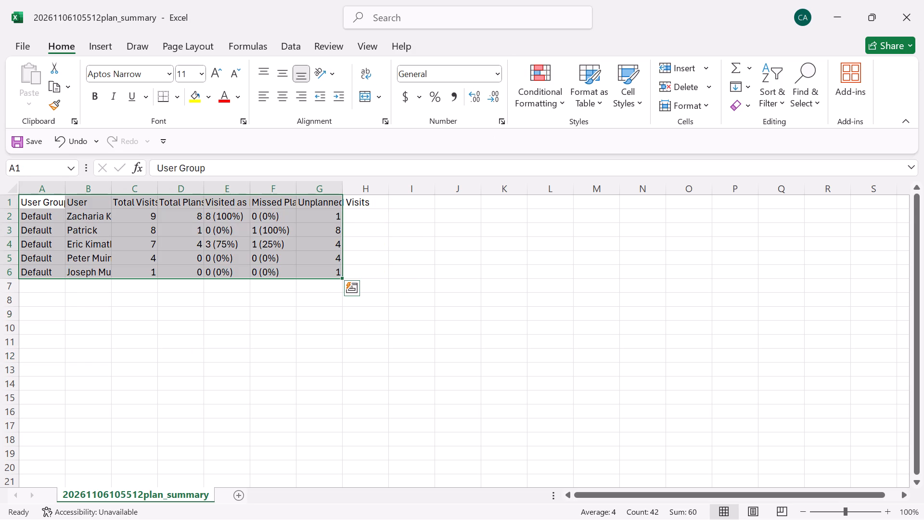
Move the whole plan summary table into the activity summary workbook, starting at cell A9.
key("ctrl+a")
left_click(67, 268)
key("ctrl+a")
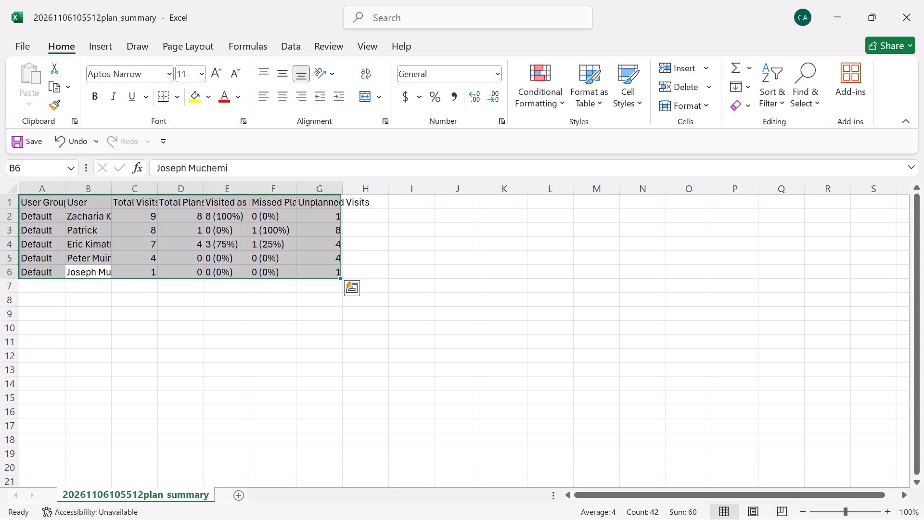
key("ctrl+x")
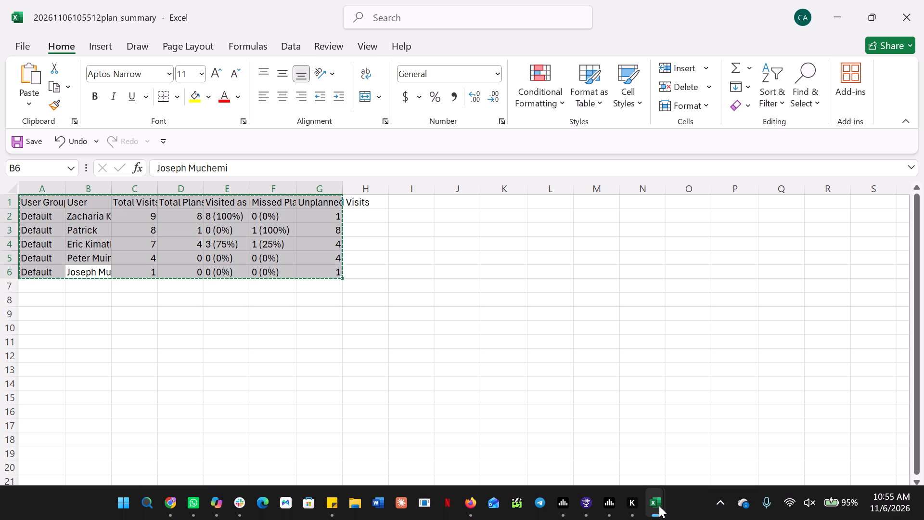
left_click(623, 470)
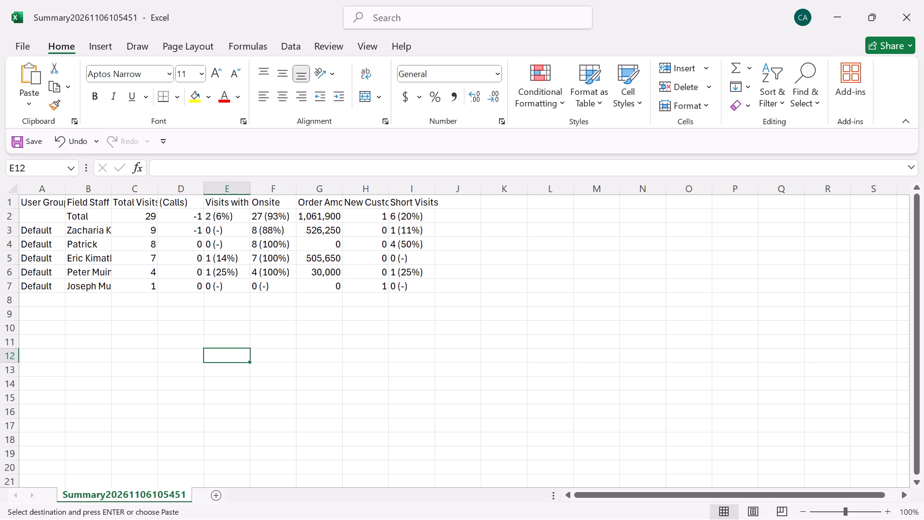
left_click(55, 313)
key("ctrl+v")
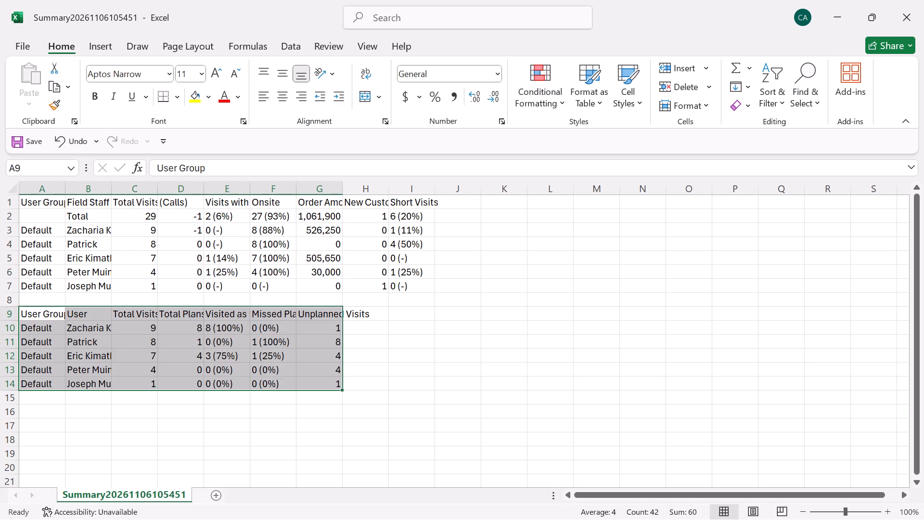
Replace the Default group entries in A3:A7 of the activity table with row numbers 1 to 5.
left_click(43, 229)
key("1")
key("Return")
key("2")
key("Return")
key("3")
key("Return")
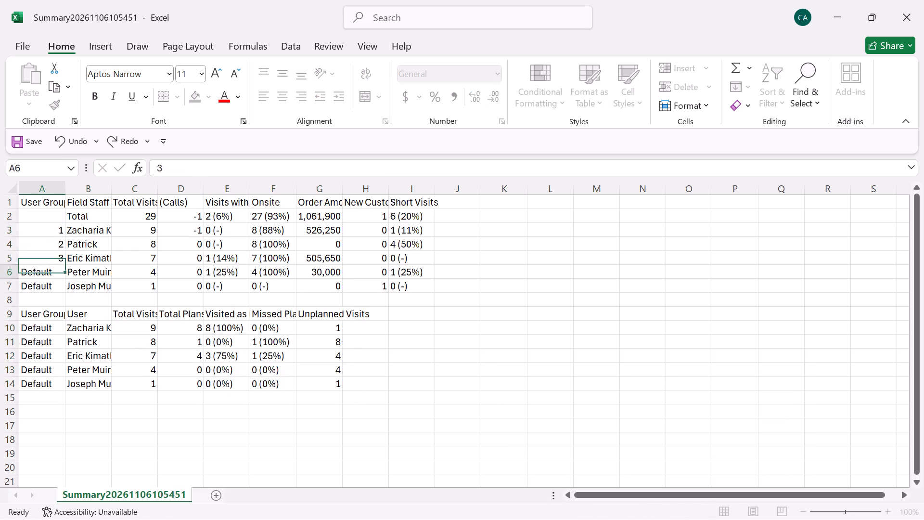
key("4")
key("Return")
key("5")
key("Return")
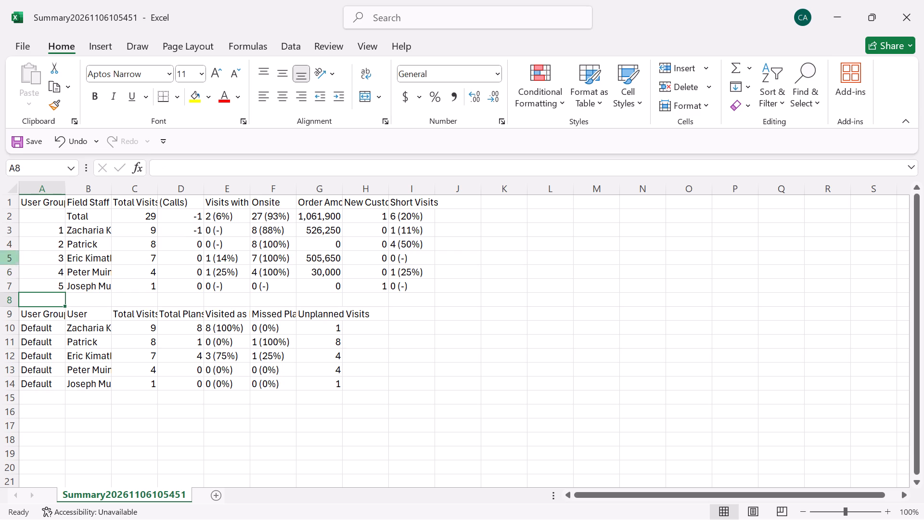
Number the plan table's staff rows 1 to 5 in A10:A14, entering 1 and 2 and filling the series down.
left_click(49, 325)
key("1")
key("Return")
key("2")
key("Return")
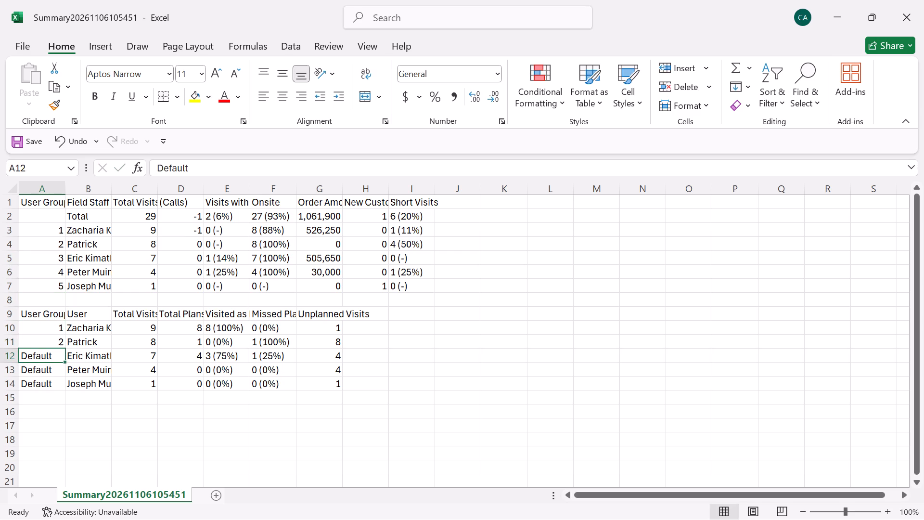
left_click(49, 325)
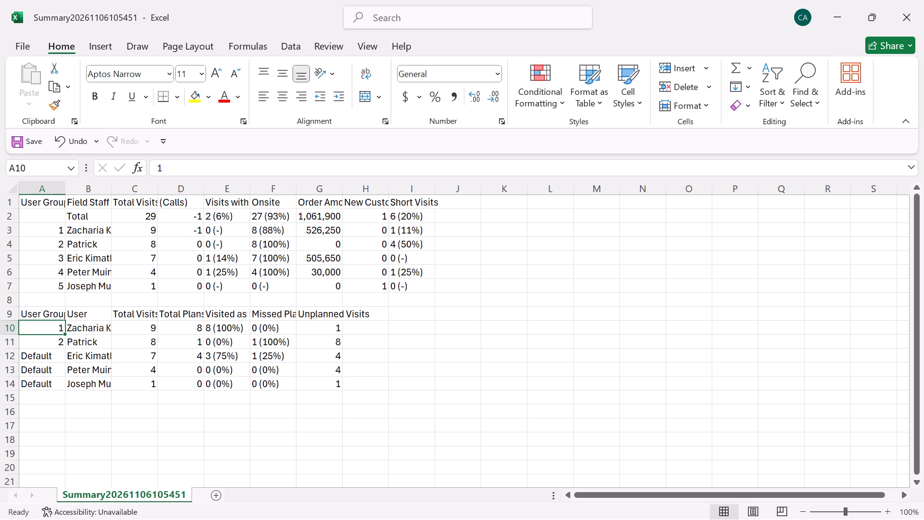
left_click_drag(44, 330, 44, 345)
double_click(66, 347)
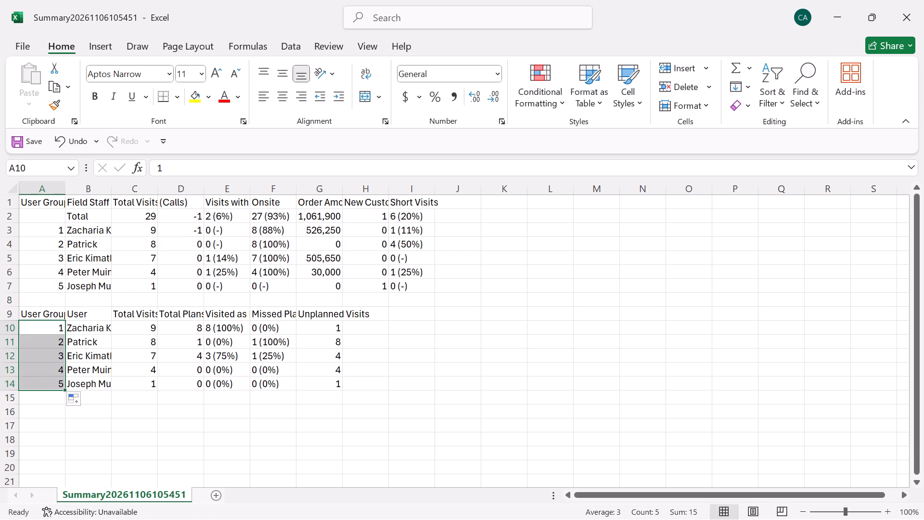
Replace the User Group headers in A1 and A9 with the date 5/11/2026.
left_click(26, 208)
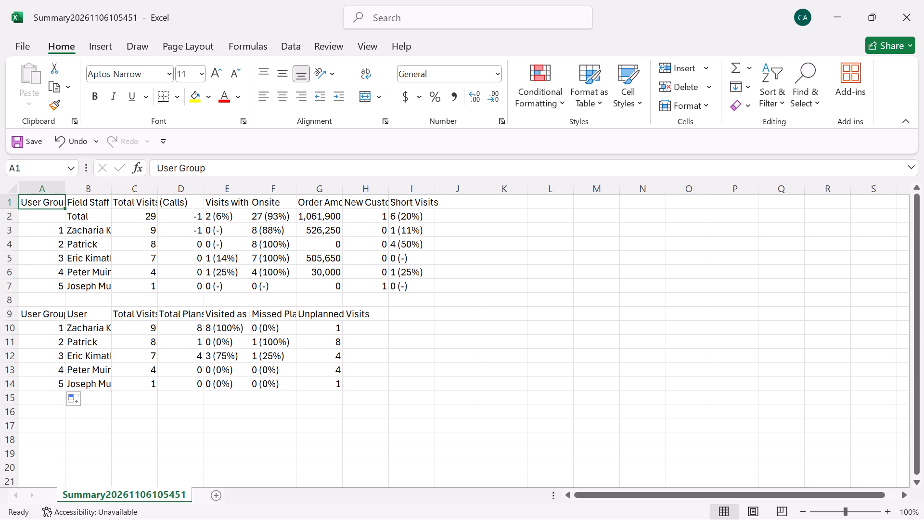
type("5/1/2026")
key("Return")
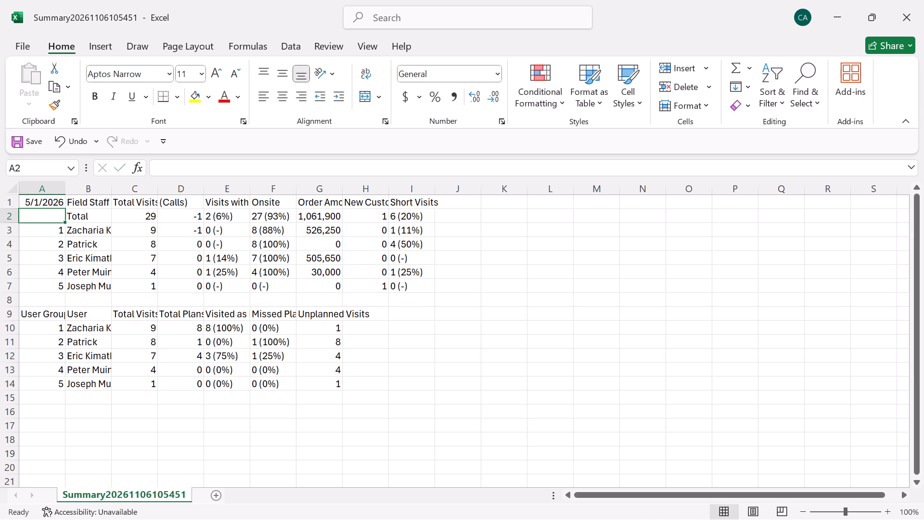
left_click(36, 201)
left_click(36, 201)
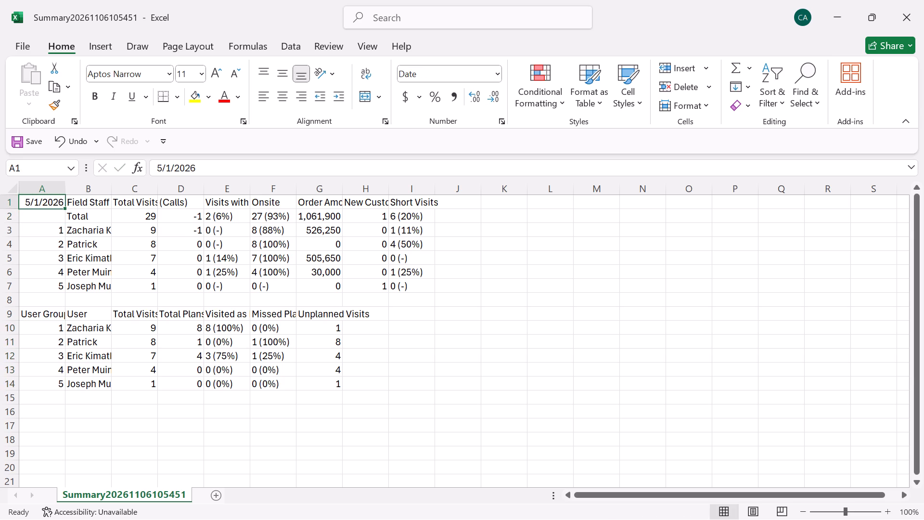
double_click(38, 201)
key("1")
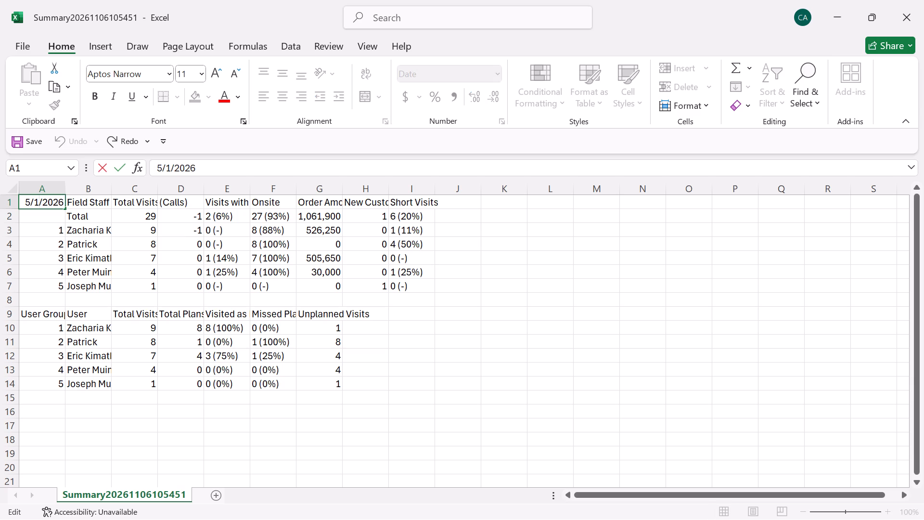
left_click(35, 317)
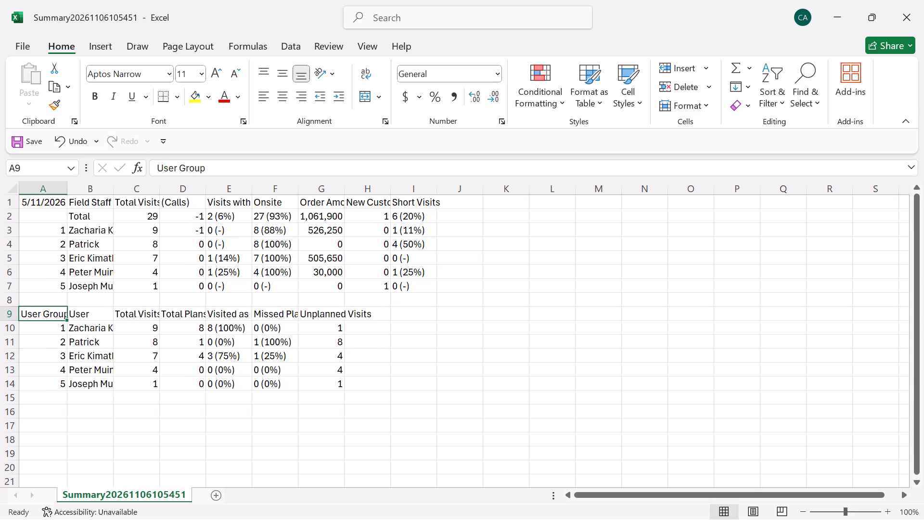
type("5/11/2026")
key("Return")
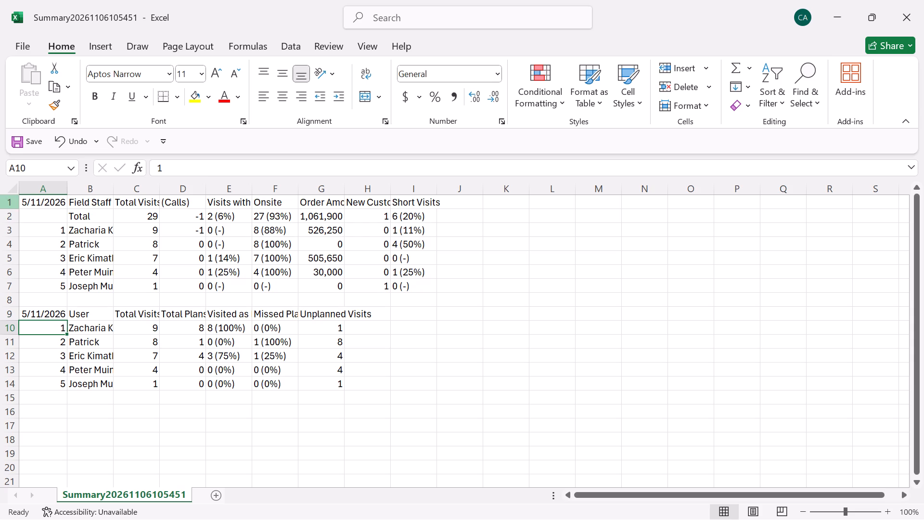
Format the activity table's header and Total rows and the plan table's header row in bold red text.
left_click_drag(7, 196, 1, 216)
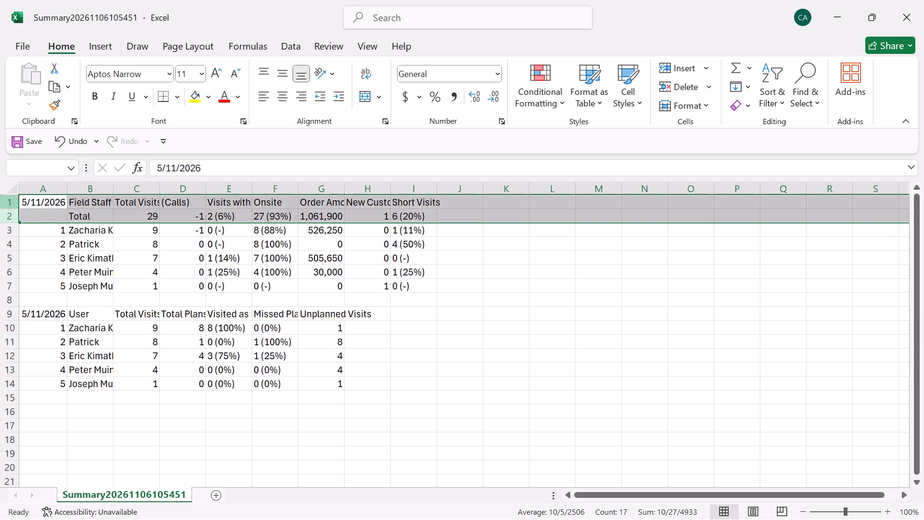
left_click(93, 96)
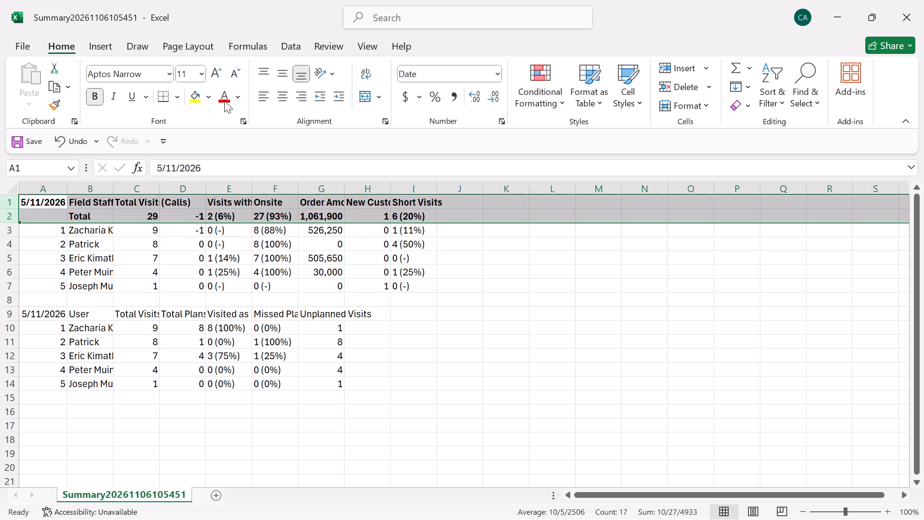
double_click(224, 101)
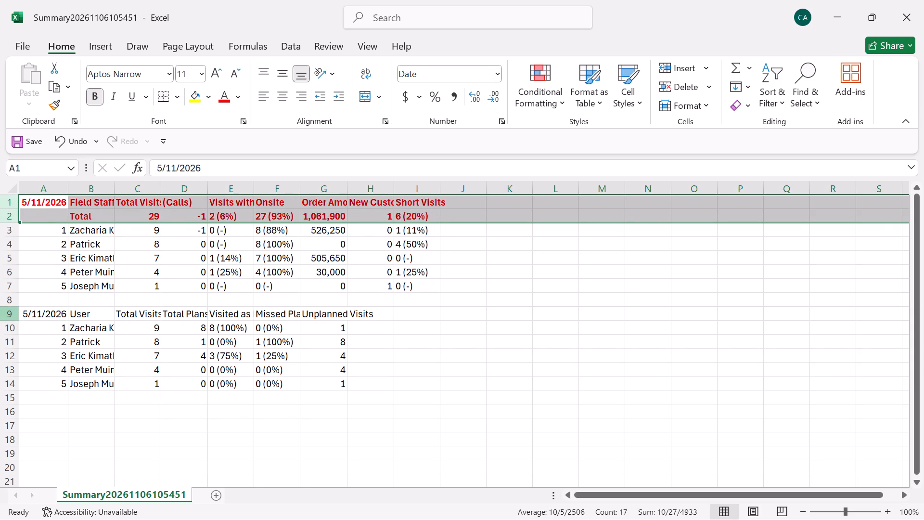
left_click(10, 313)
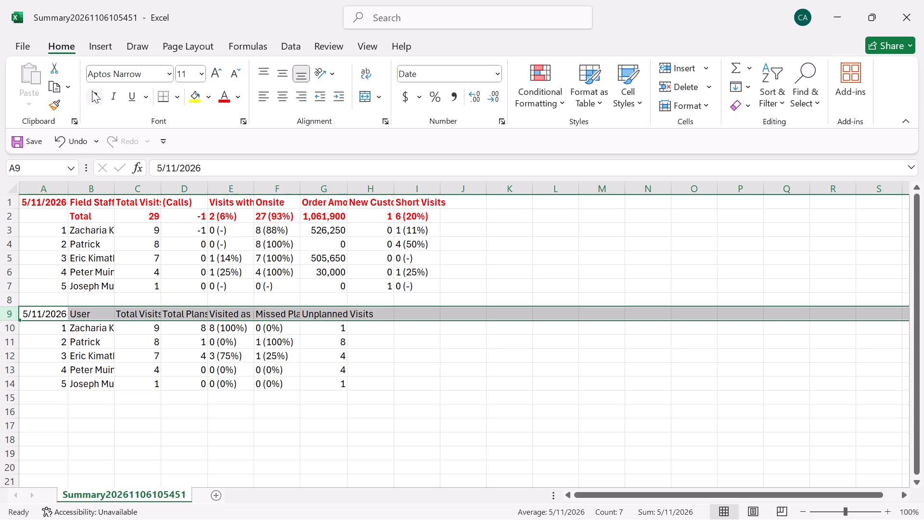
left_click(93, 91)
left_click(222, 97)
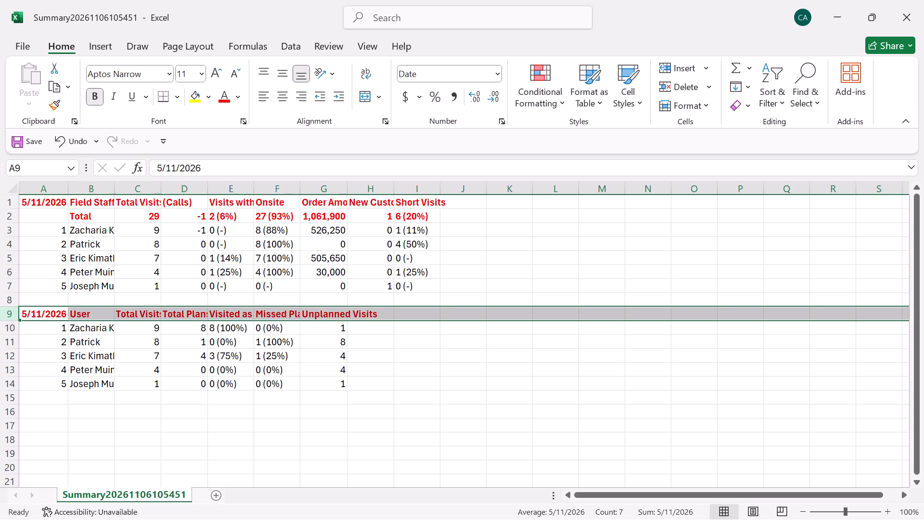
Auto-fit all column widths on the sheet to their contents.
left_click_drag(16, 189, 66, 189)
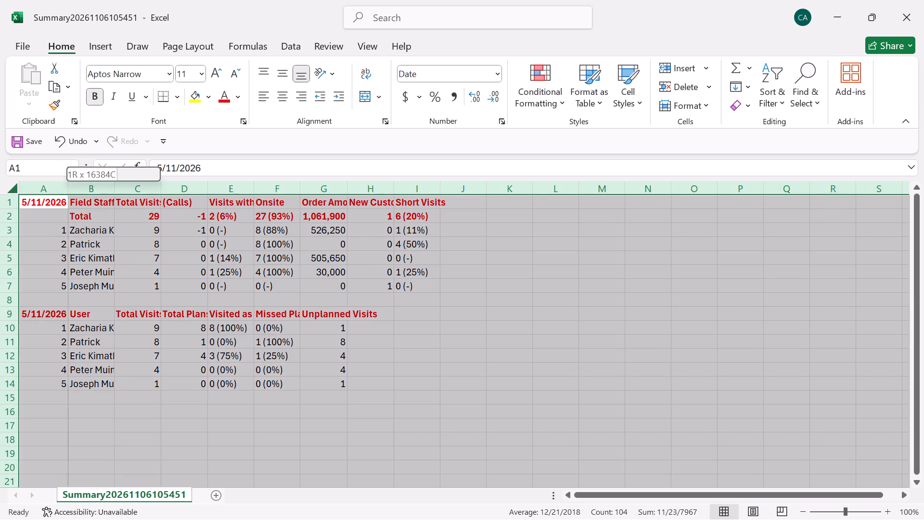
left_click(66, 189)
left_click_drag(66, 189, 48, 204)
Apply all borders to both tables across A1:I14.
left_click_drag(48, 204, 618, 258)
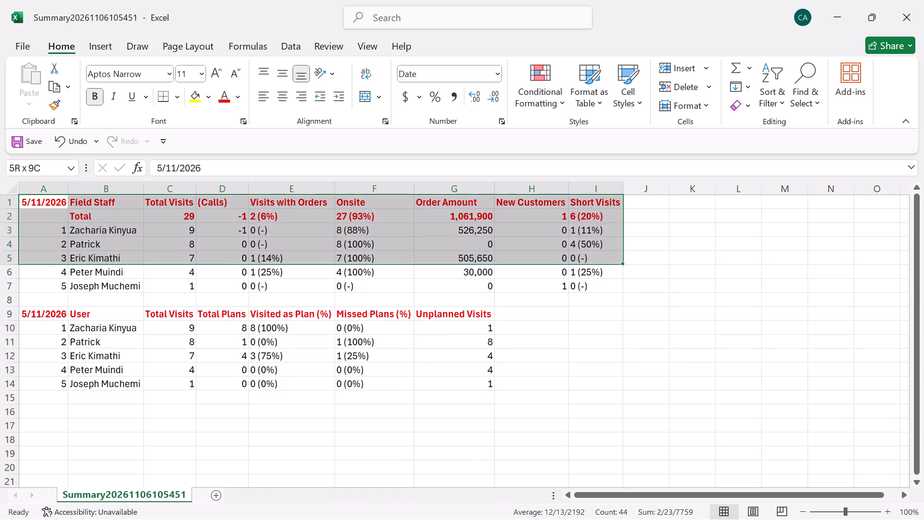
left_click_drag(618, 258, 596, 385)
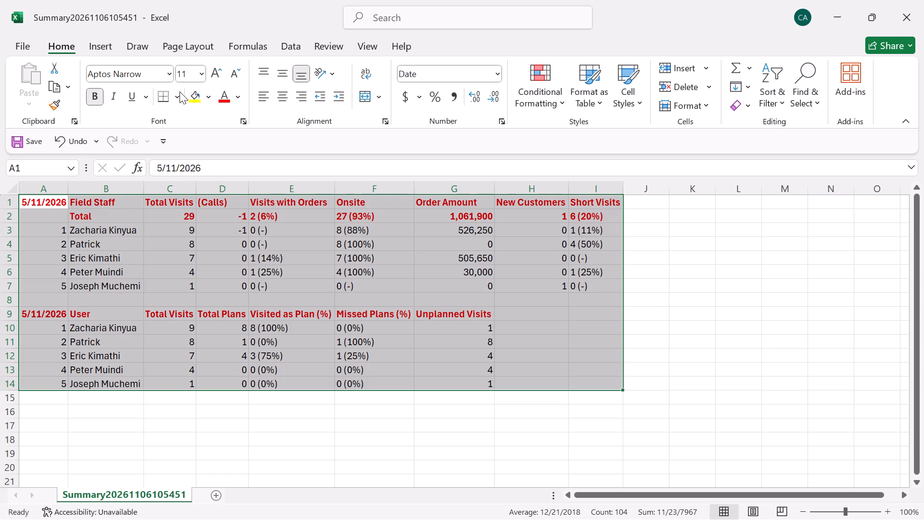
left_click(178, 97)
left_click(205, 245)
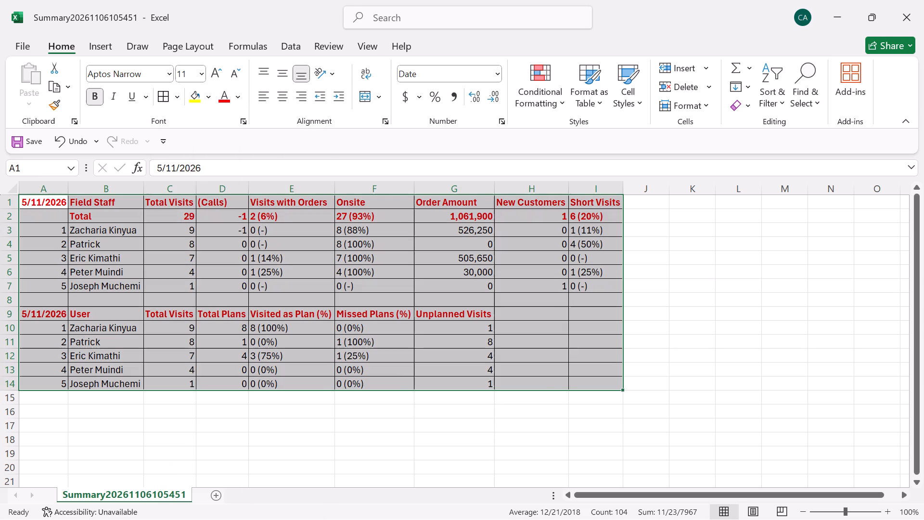
Cut the bordered summary range A1:I14 to the clipboard.
key("ctrl+x")
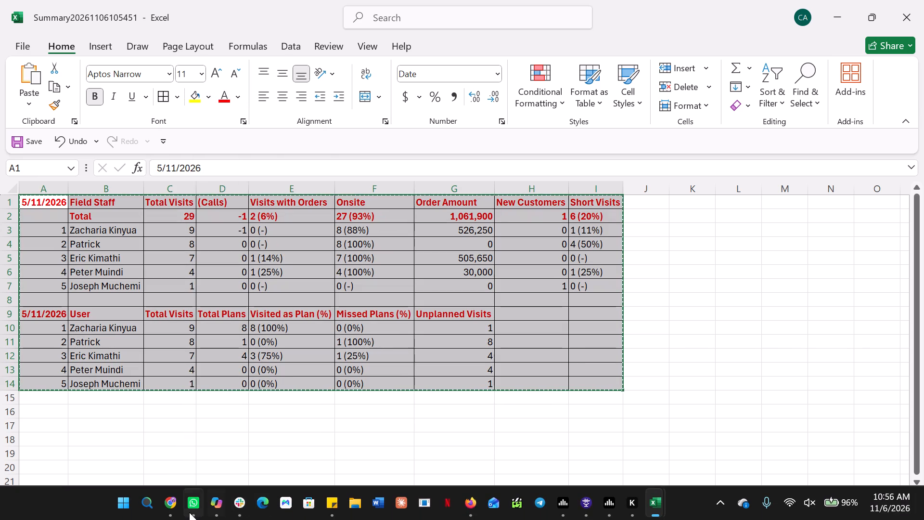
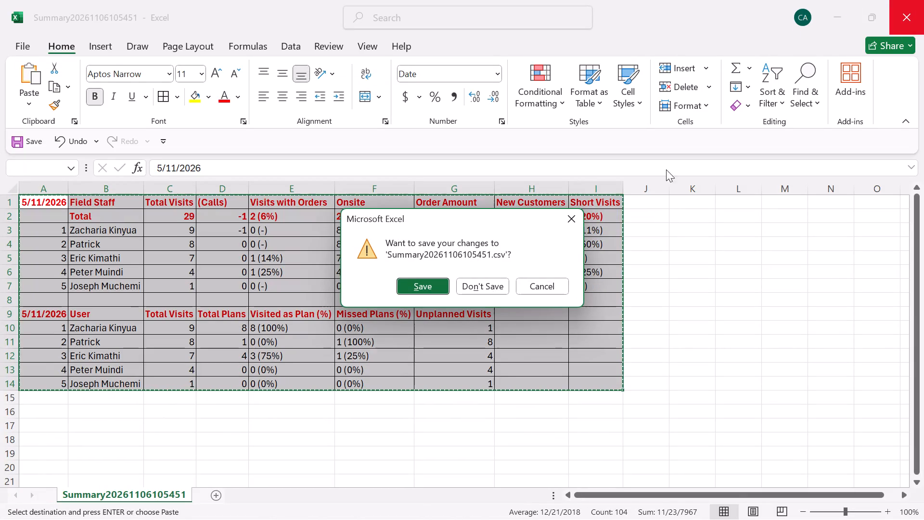
Close the Summary20261106105451.csv workbook without saving its changes and without keeping the copied range on the clipboard.
left_click(480, 294)
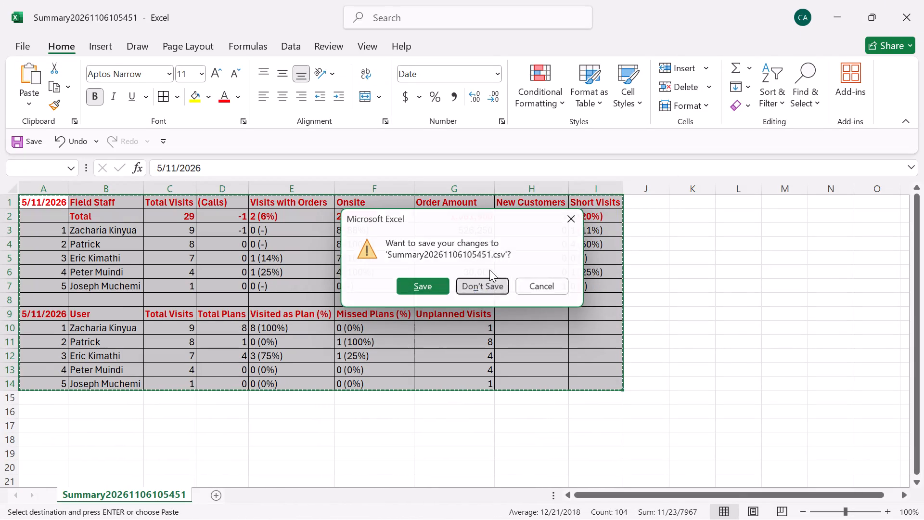
left_click(464, 320)
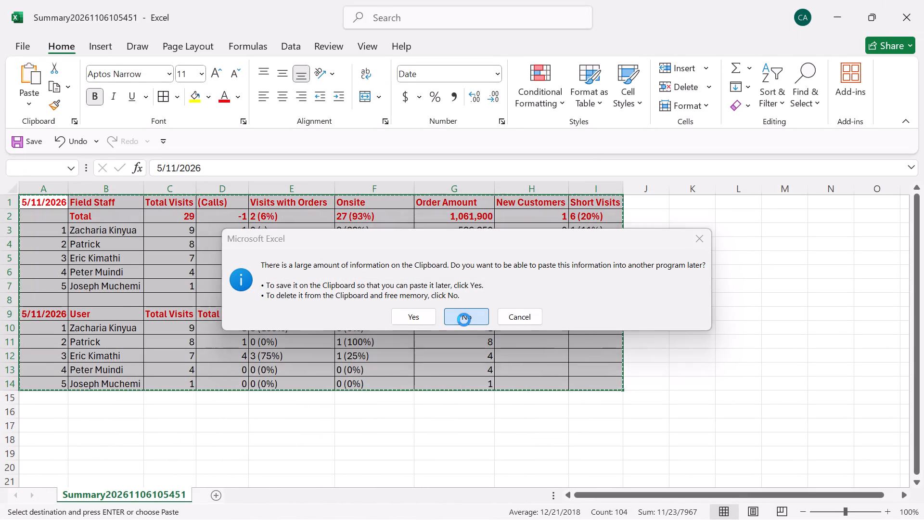
left_click(923, 6)
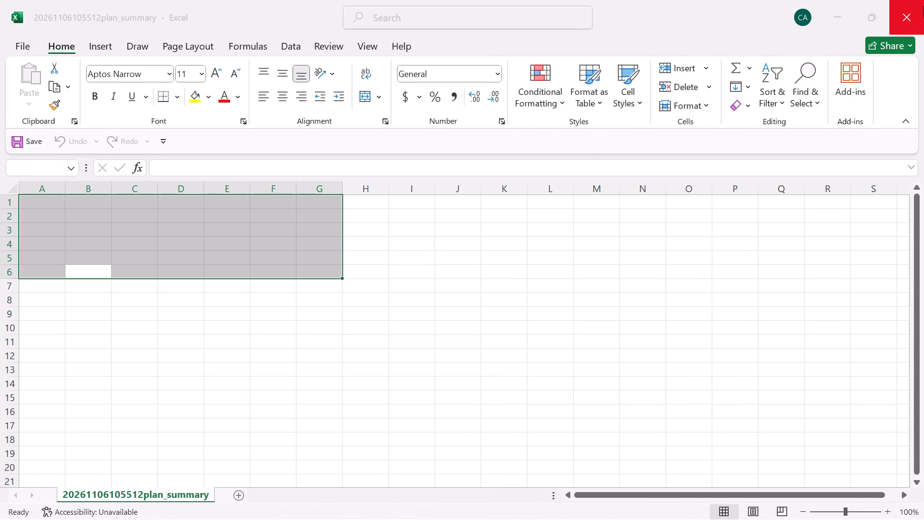
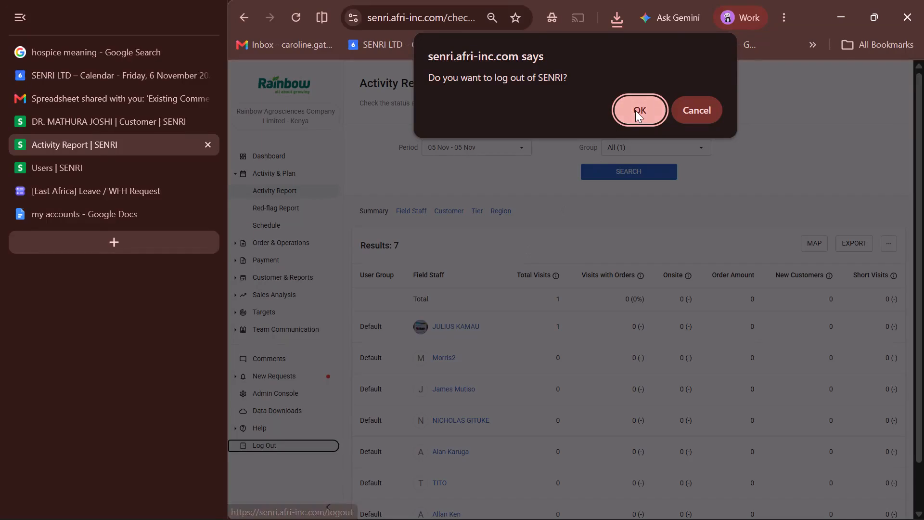
Log out of the Rainbow account and log in to SENRI with the saved Twirl Enterprise admin account.
left_click(635, 110)
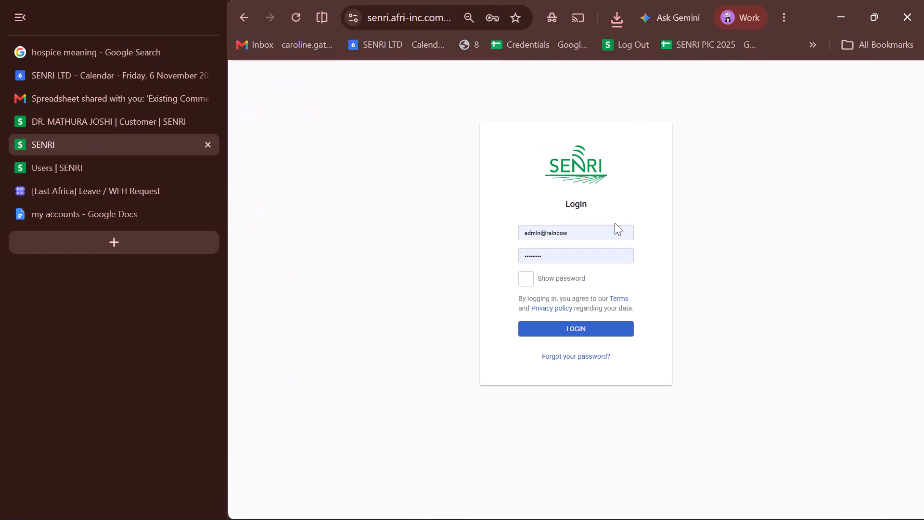
triple_click(608, 231)
left_click(608, 231)
type("twi")
left_click(631, 264)
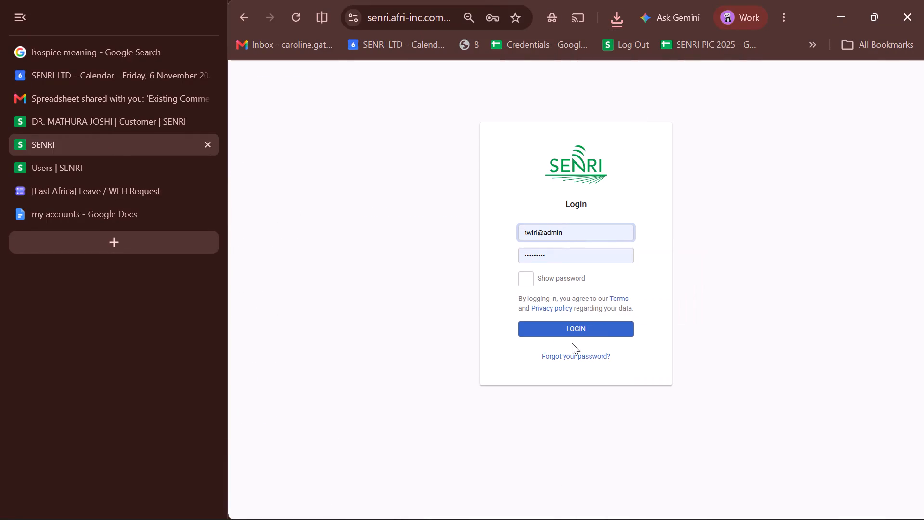
left_click(562, 328)
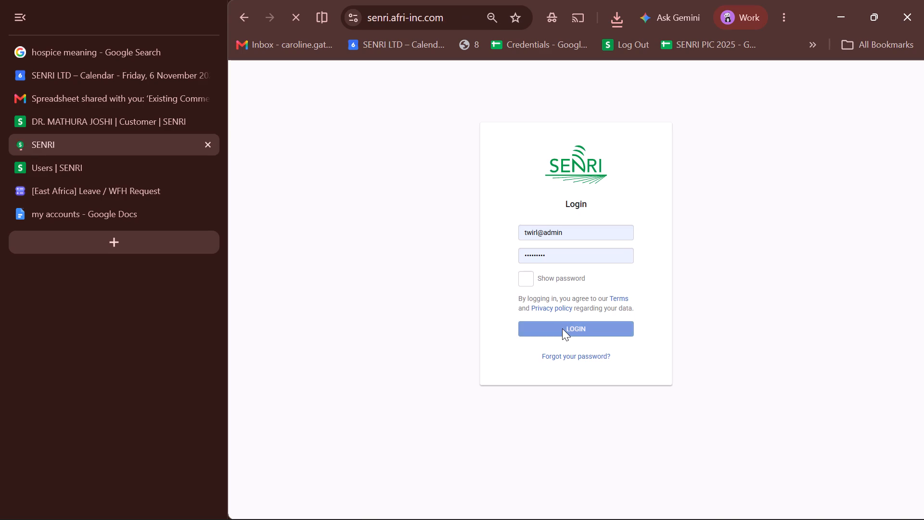
Run Twirl's Activity Report for yesterday, 05 Nov, covering all groups.
left_click(256, 164)
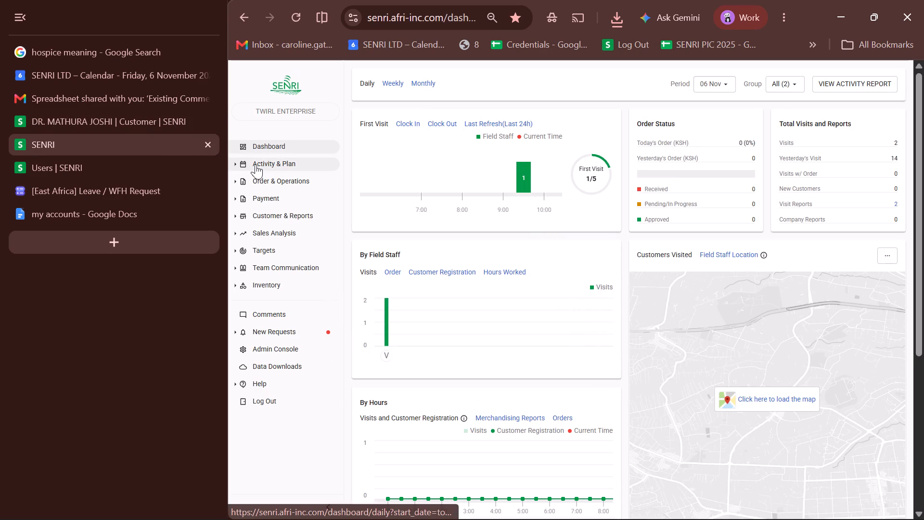
left_click(262, 183)
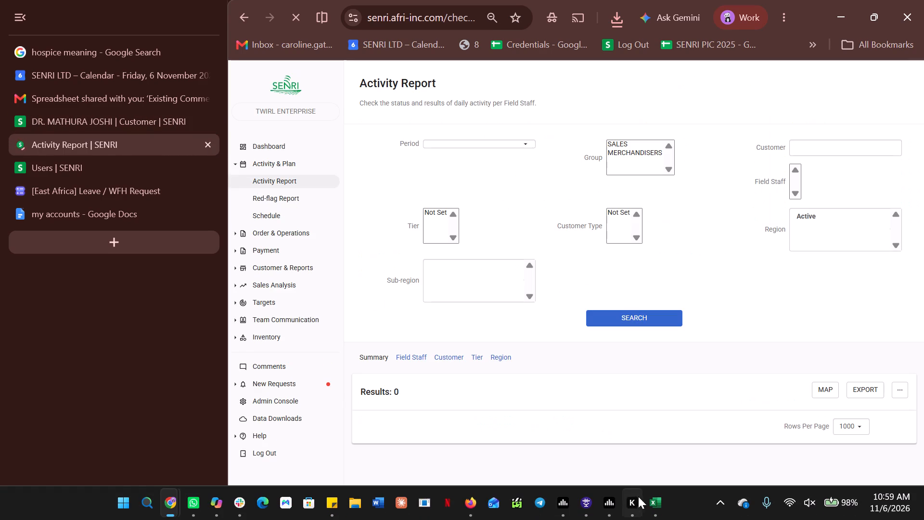
left_click(458, 139)
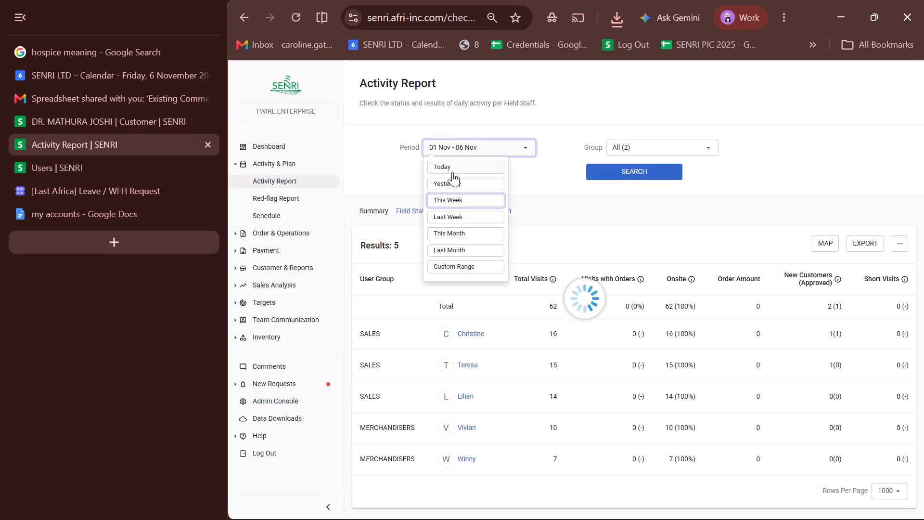
left_click(450, 179)
left_click(616, 179)
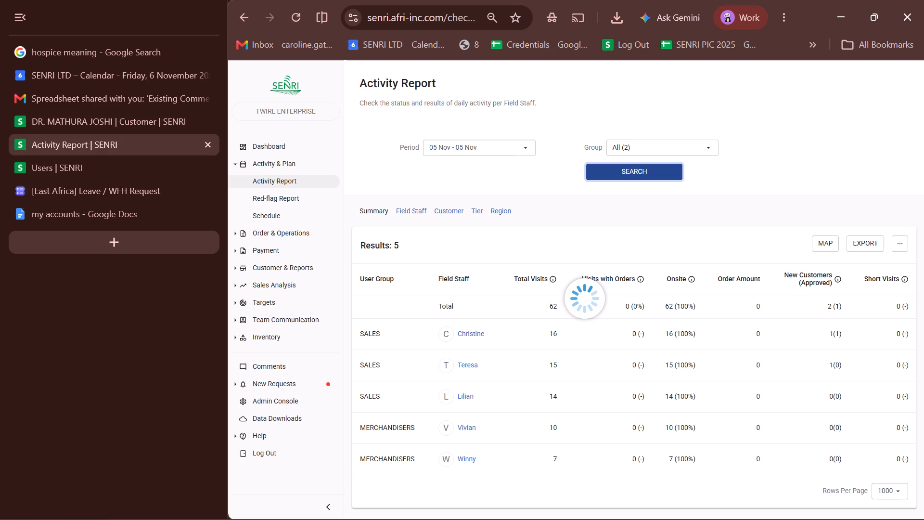
Switch to Excel and close Rainbow's summary workbook without saving the changes.
left_click(655, 494)
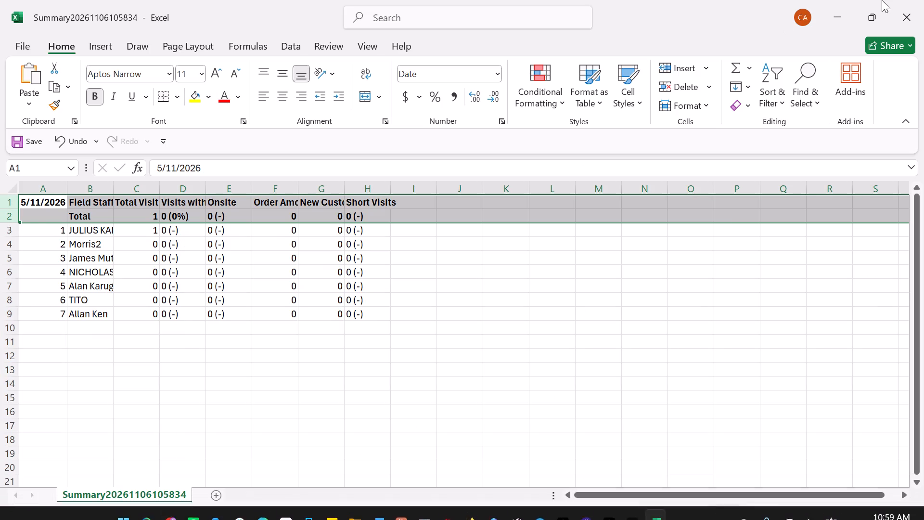
left_click(920, 10)
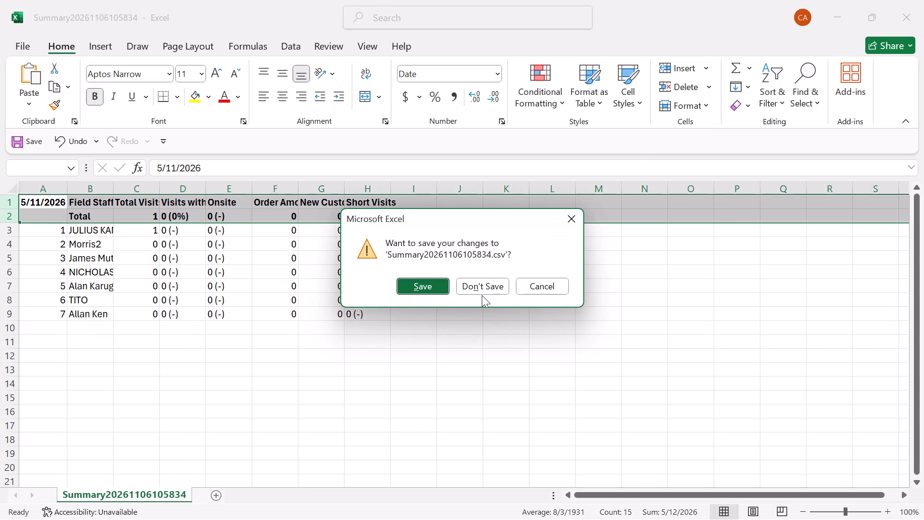
left_click(482, 295)
left_click(471, 285)
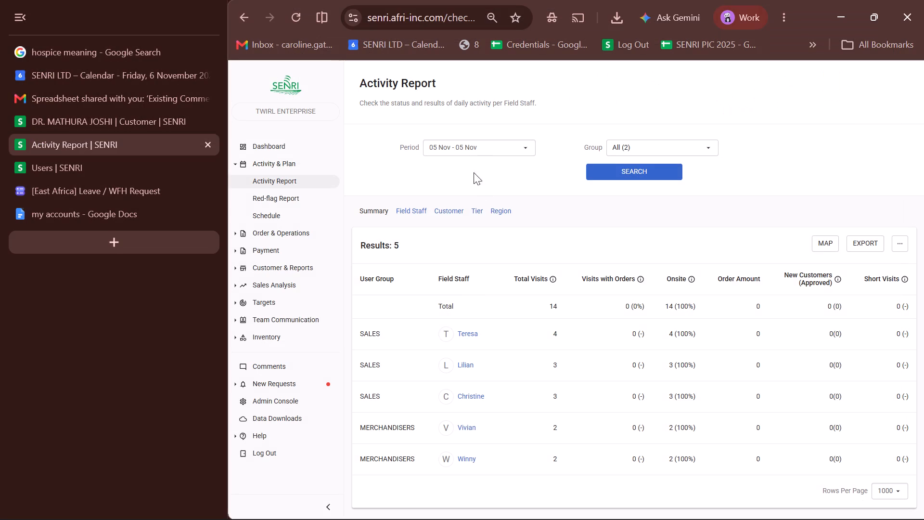
Back in Chrome, rerun Twirl's report for yesterday, export the summary, and open the exported file in Excel.
left_click(441, 139)
left_click(450, 184)
left_click(615, 175)
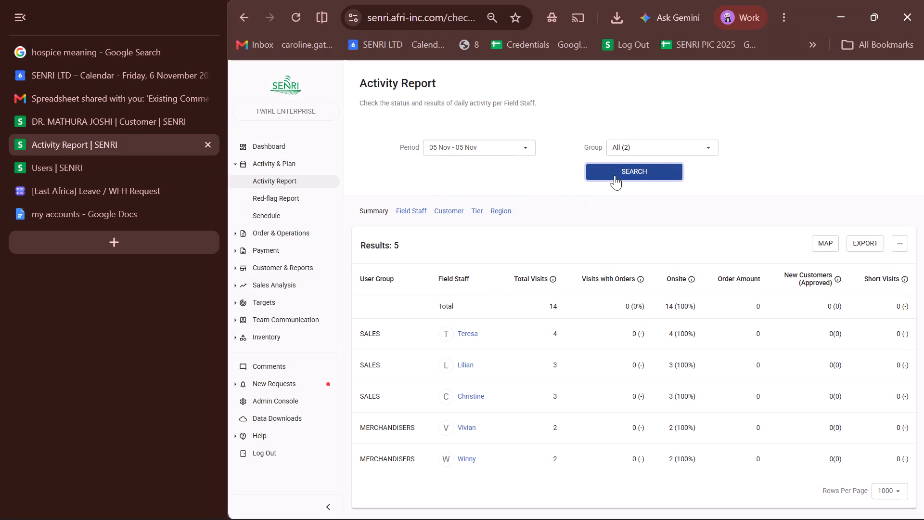
left_click_drag(615, 175, 923, 173)
left_click(870, 247)
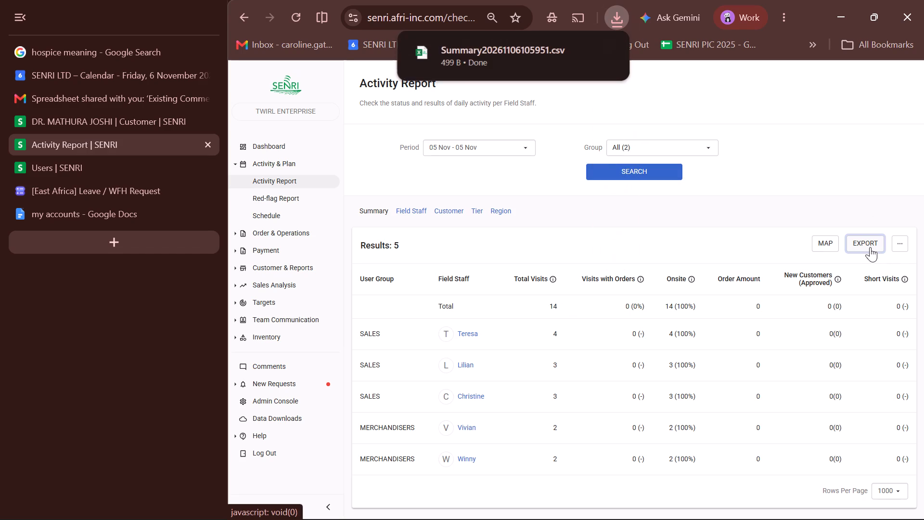
left_click(530, 67)
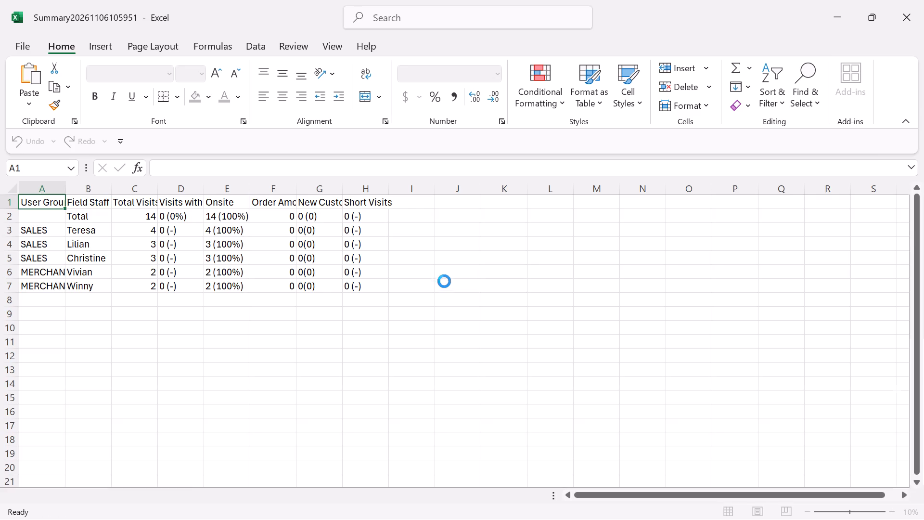
Replace the User Group header in A1 with the date 5/11/2026 and number the field staff rows 1 to 5 in column A.
type("5/11/2026")
key("Return")
key("Return")
key("1")
key("Return")
key("2")
key("Return")
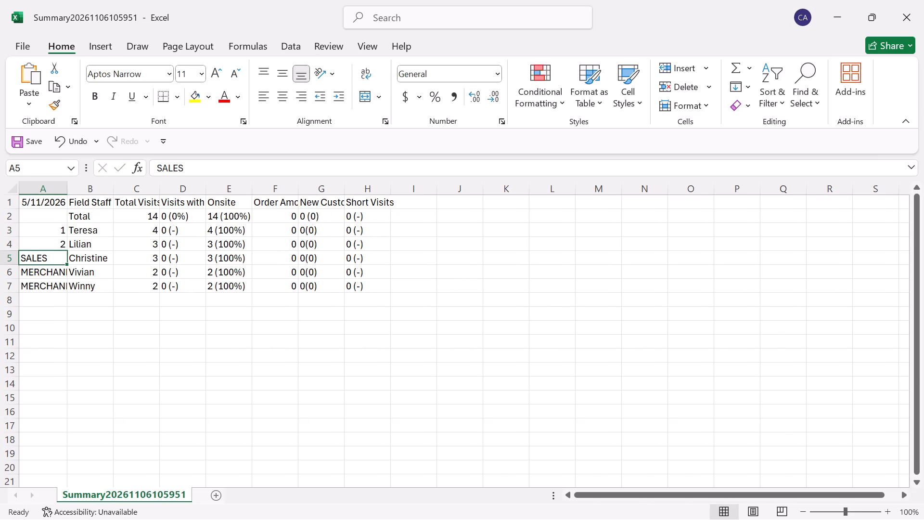
left_click_drag(50, 228, 50, 238)
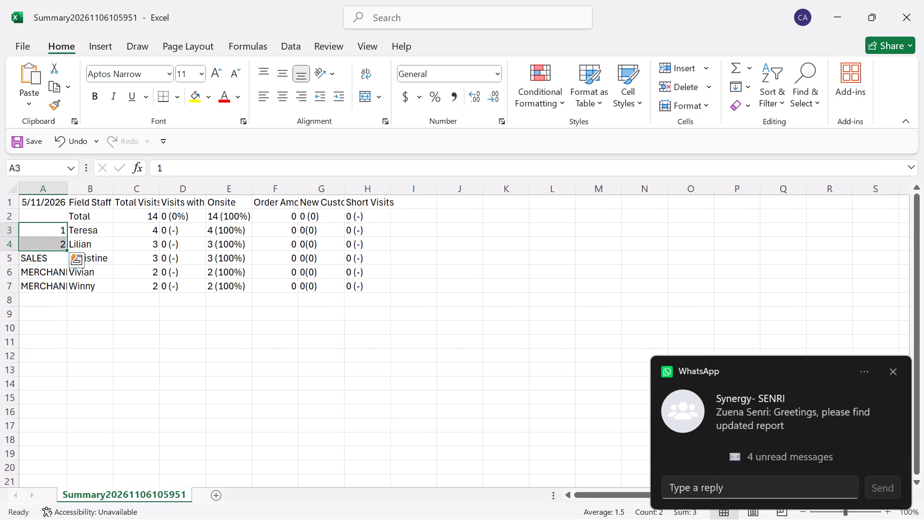
double_click(67, 248)
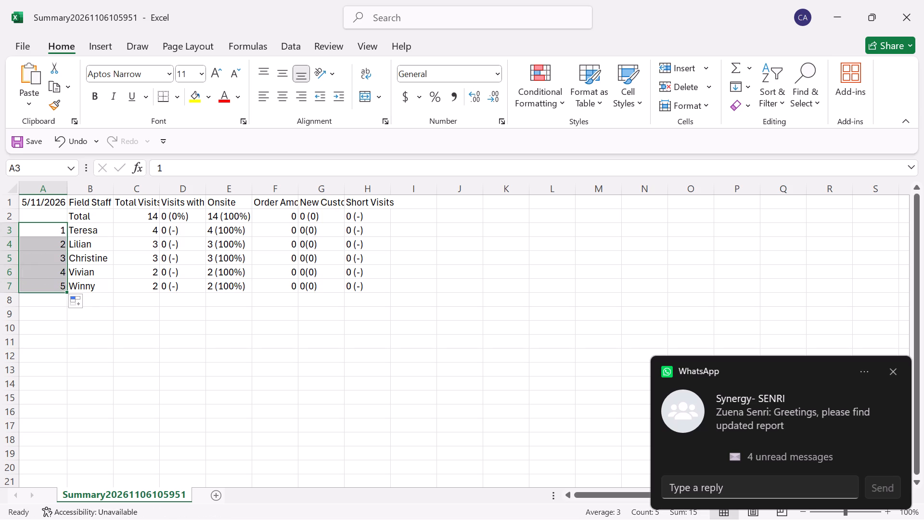
Make the header row and the Total row bold with red font.
left_click(10, 205)
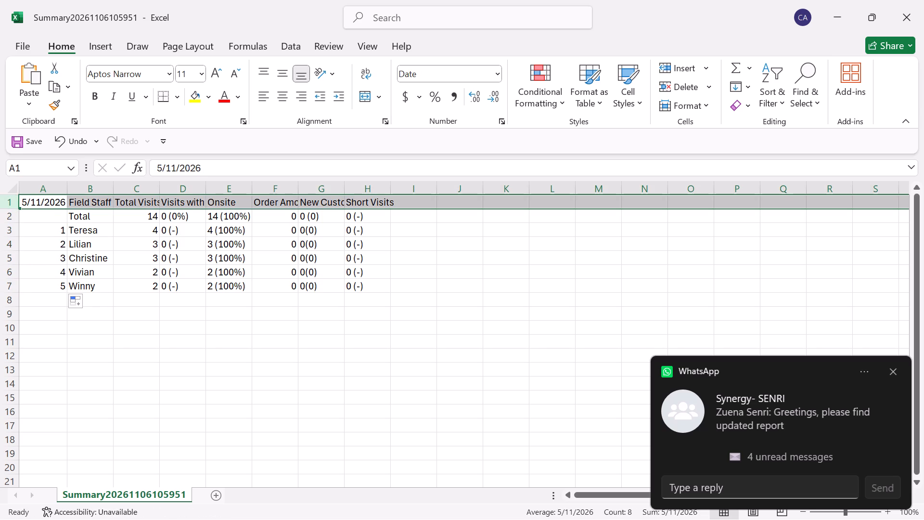
left_click_drag(9, 205, 7, 217)
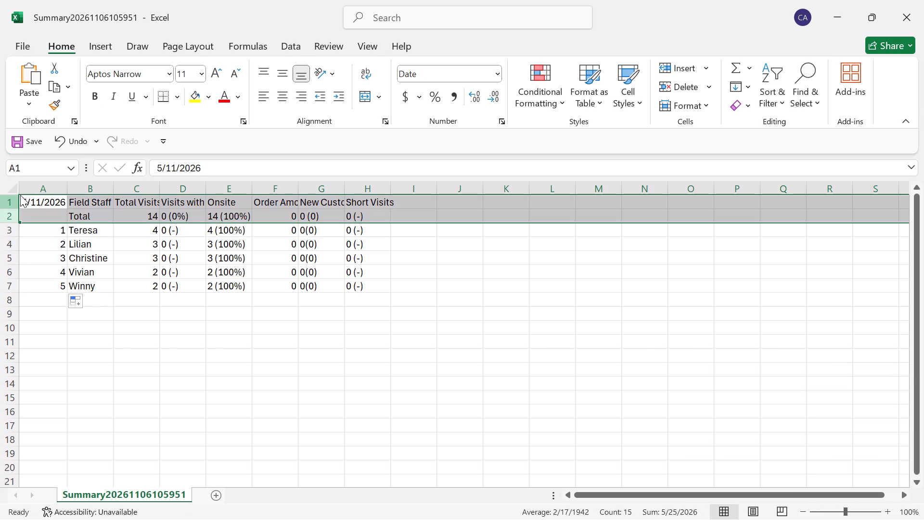
left_click(96, 95)
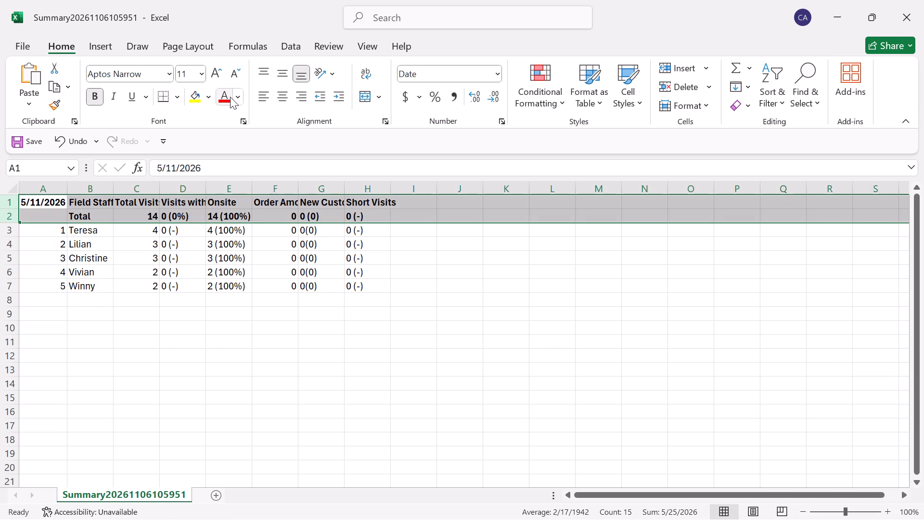
left_click(230, 97)
Apply all borders to every cell of the summary table, A1 to H7.
left_click(210, 254)
key("ctrl+a")
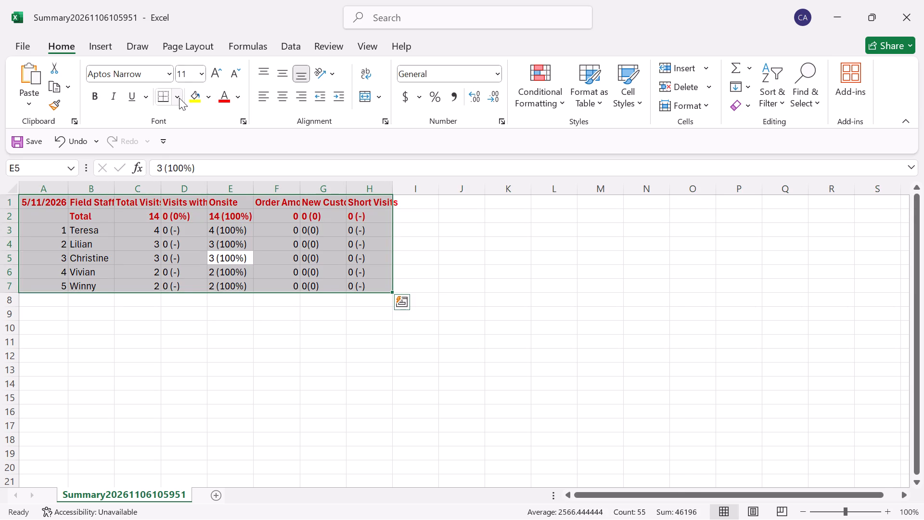
left_click(179, 98)
left_click(212, 251)
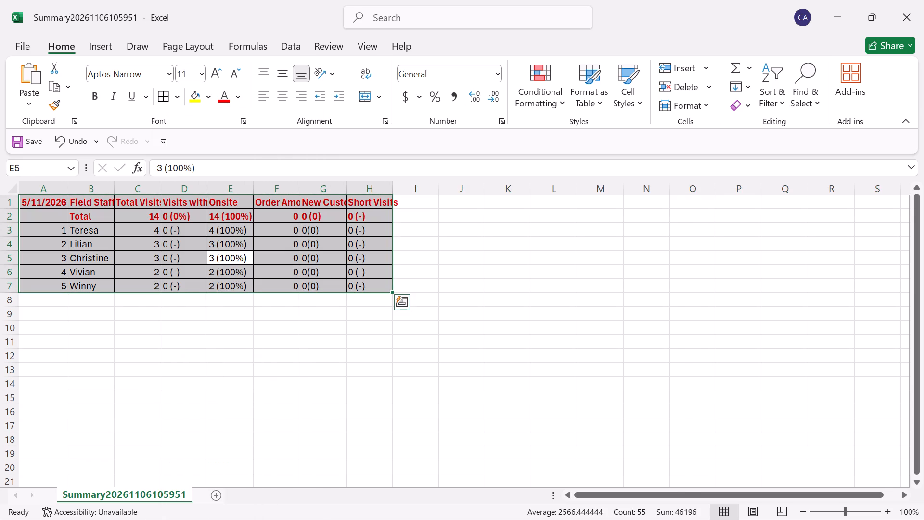
Autofit the width of all columns in the sheet to their contents.
left_click_drag(9, 190, 70, 185)
double_click(70, 185)
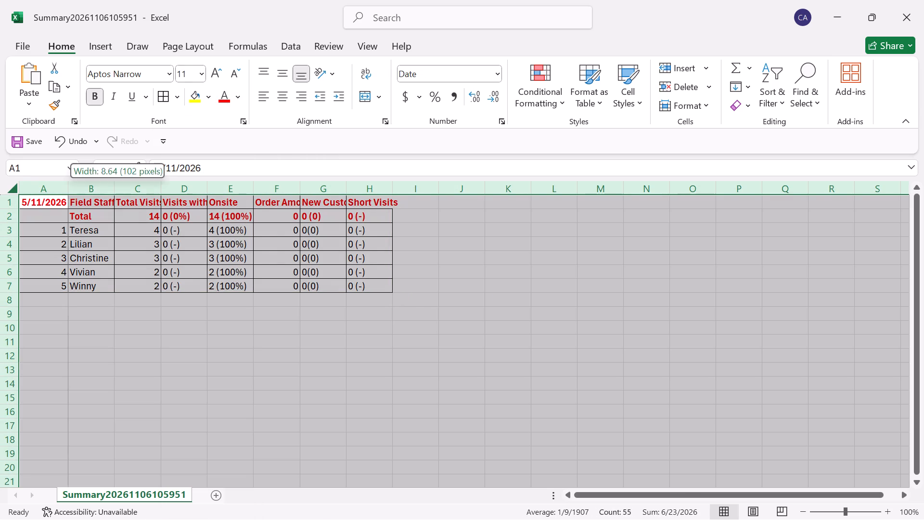
Cut the whole formatted summary table, A1 to H7, to the clipboard.
left_click(117, 259)
key("ctrl+a")
key("ctrl+x")
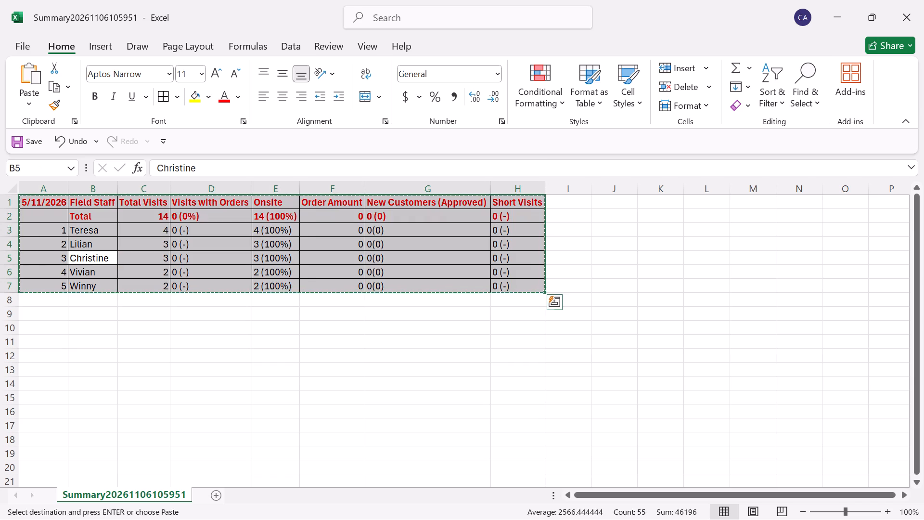
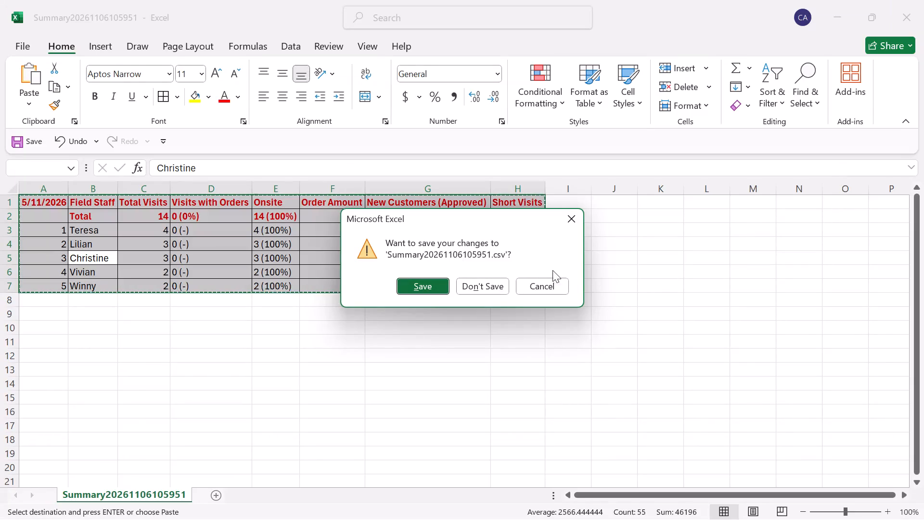
Close the Summary20261106105951.csv workbook without saving its changes.
left_click(487, 283)
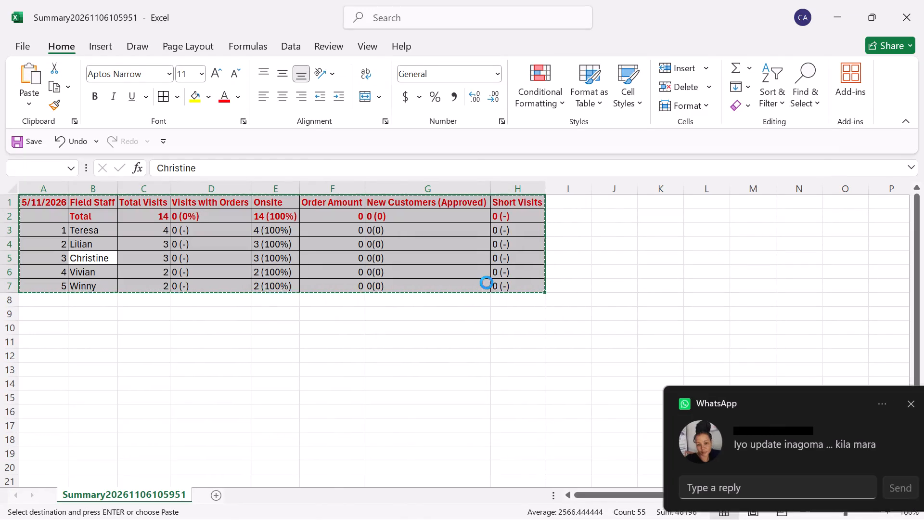
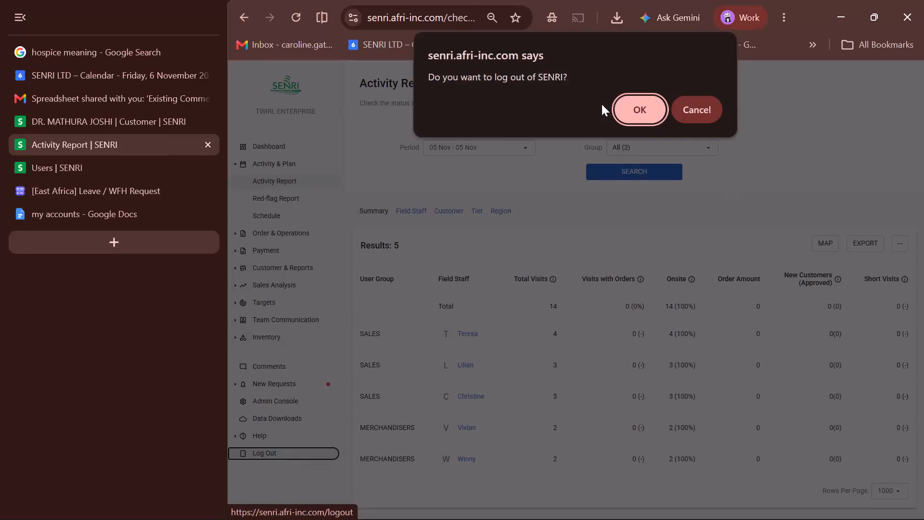
Log out of Twirl Enterprise's SENRI account.
left_click(640, 118)
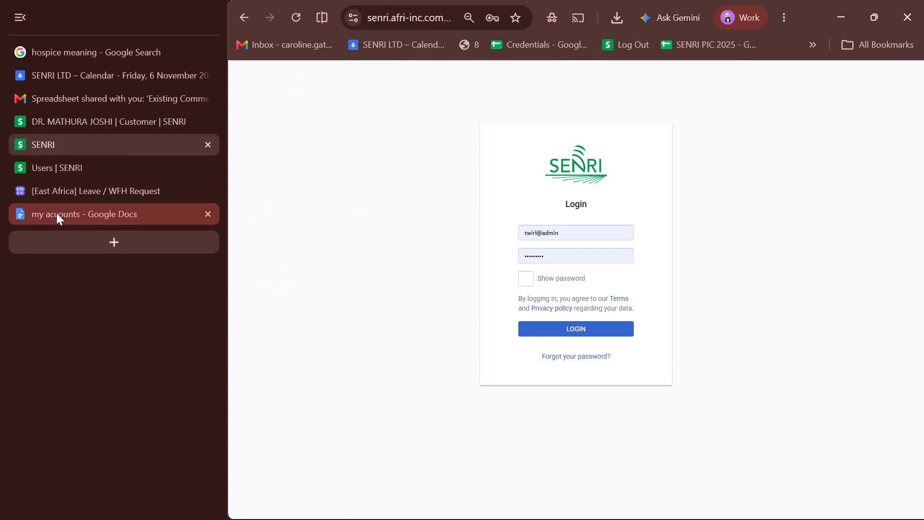
Look through the client list in the my accounts document for the next company.
left_click(56, 213)
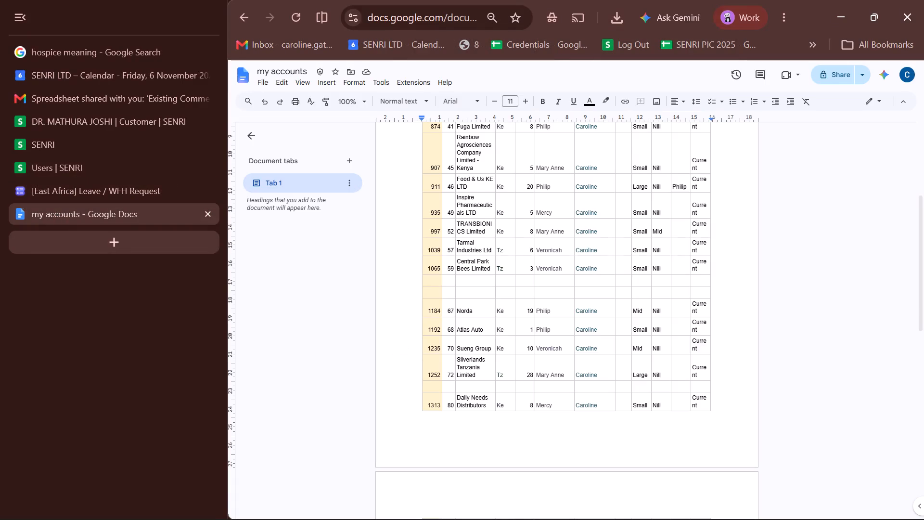
scroll(384, 282, "up", 1)
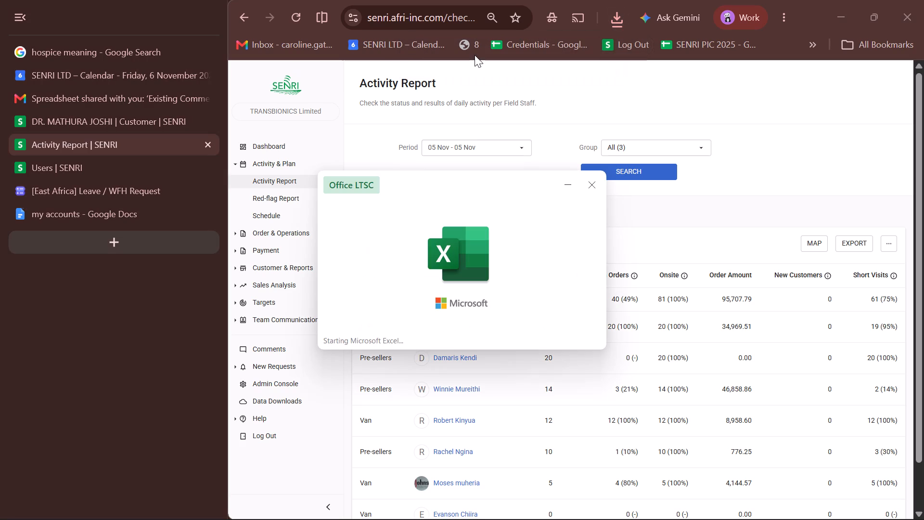
Enter the date 5/11/2026 in cell A1 of the TRANSBIONICS summary and number the field staff rows 1 to 7 in column A.
type("5/11/2026")
key("Return")
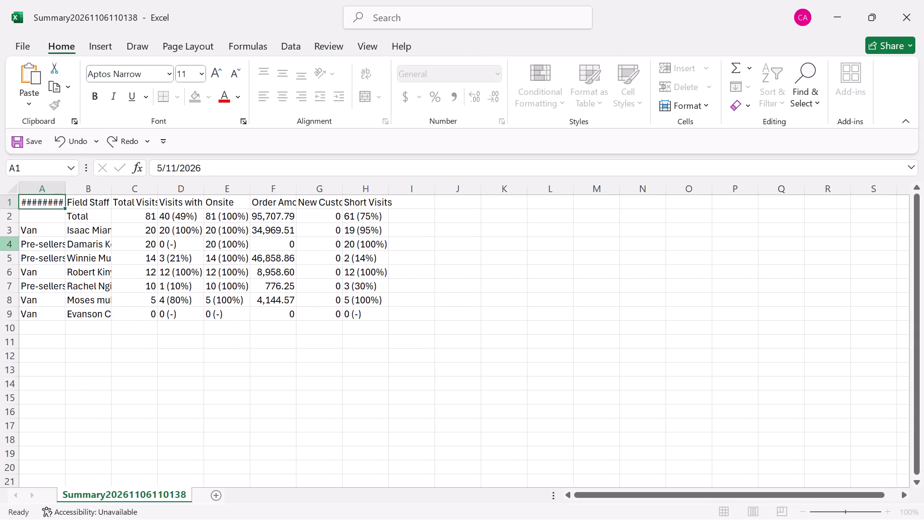
key("Return")
key("1")
key("Return")
key("2")
key("Return")
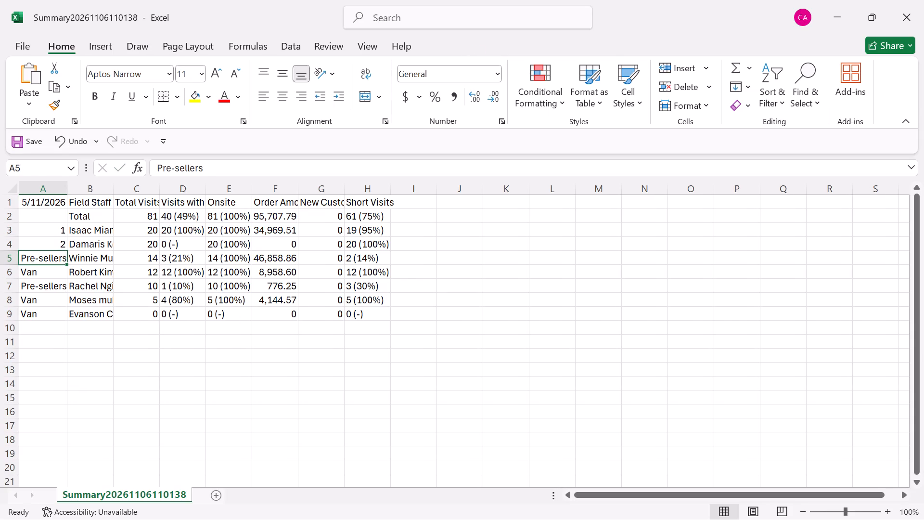
left_click_drag(29, 230, 40, 248)
double_click(67, 251)
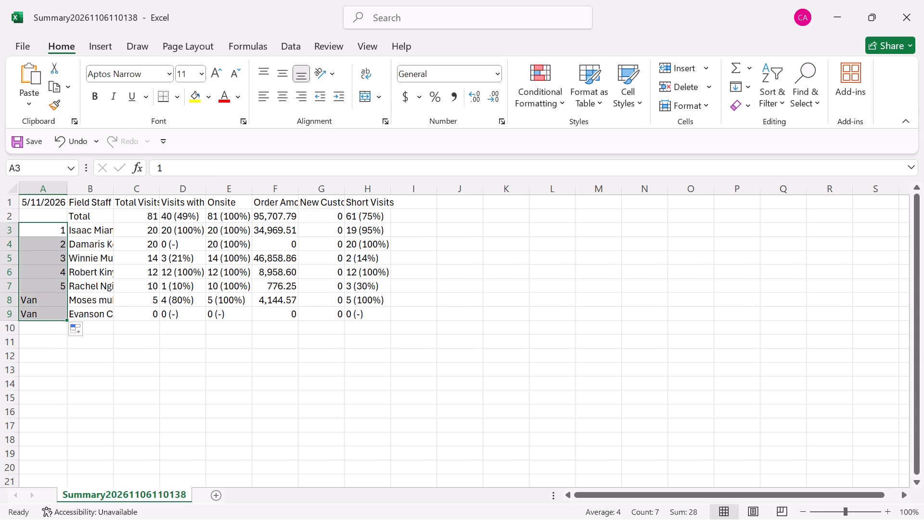
Format the header and Total rows of the summary in bold red text.
left_click_drag(11, 201, 10, 214)
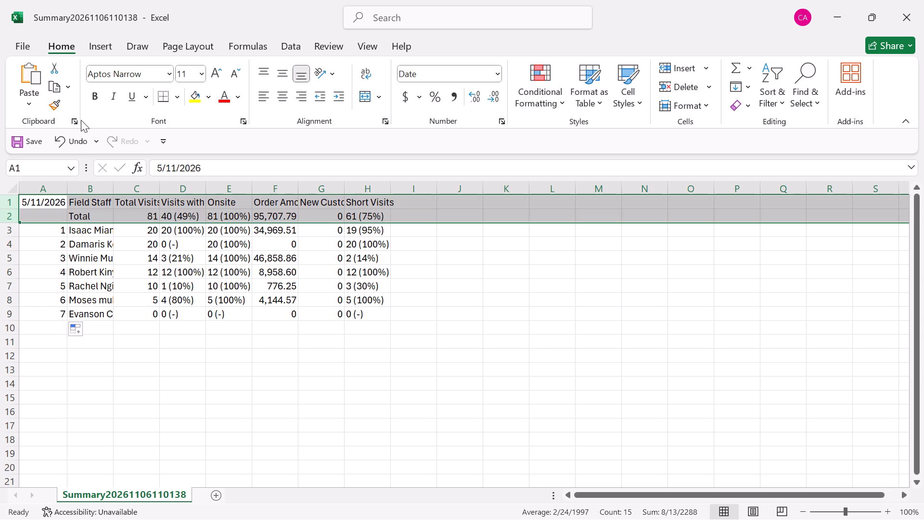
left_click(96, 94)
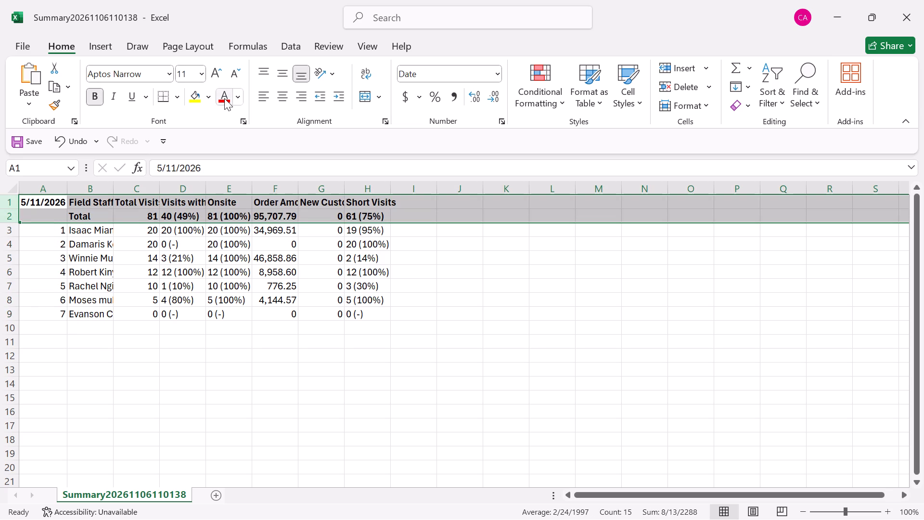
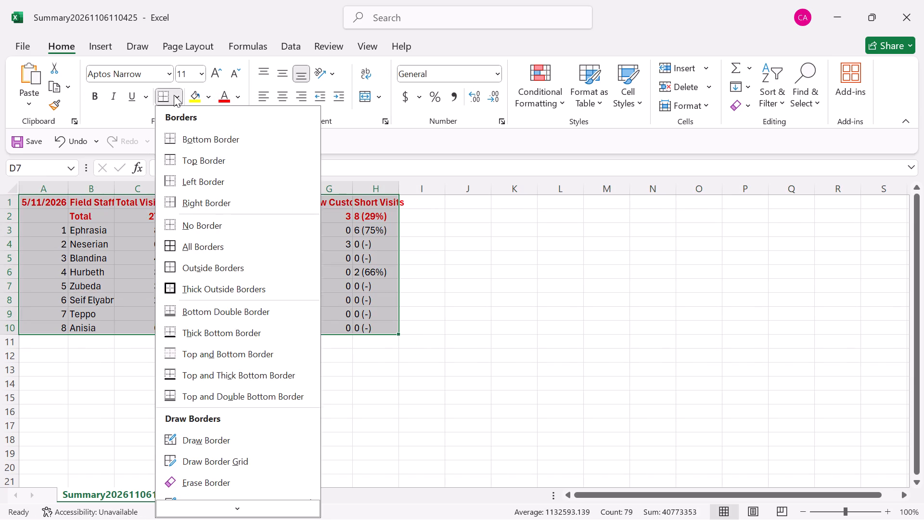
Apply all borders to the summary table A1 to H10 and autofit the column widths to their contents.
left_click(201, 241)
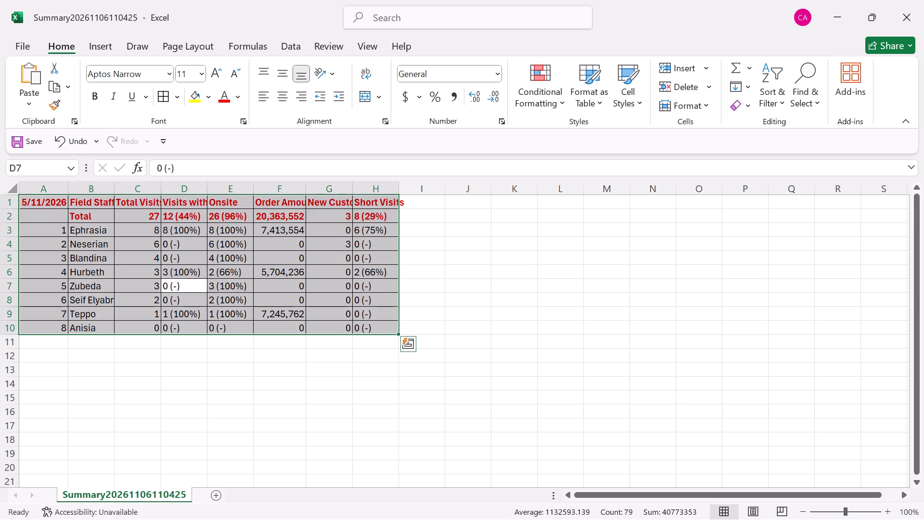
left_click(6, 181)
double_click(73, 187)
Cut the whole formatted summary table, A1 to H10, for pasting elsewhere.
left_click(99, 308)
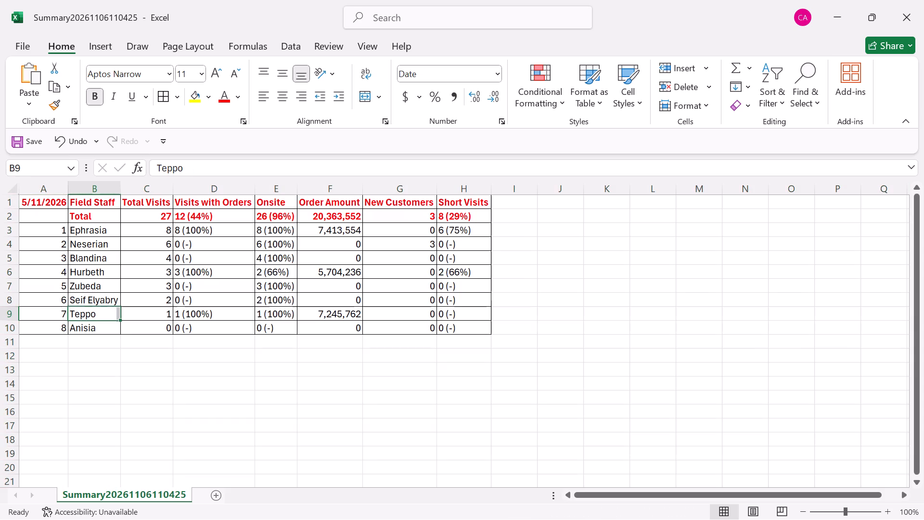
key("ctrl+a")
key("ctrl+x")
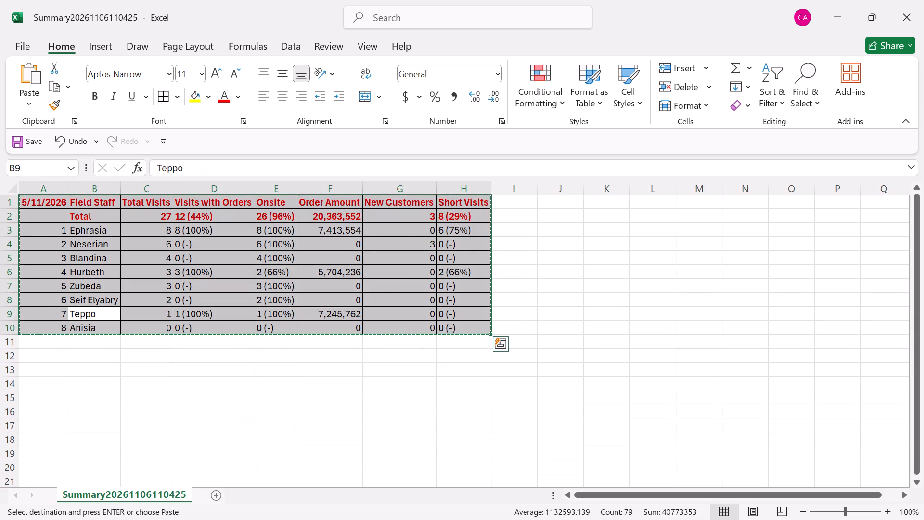
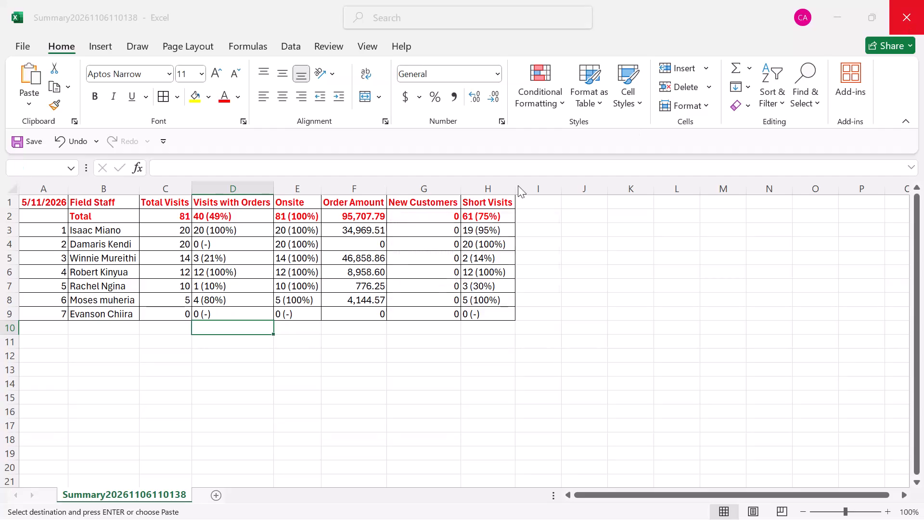
left_click(477, 278)
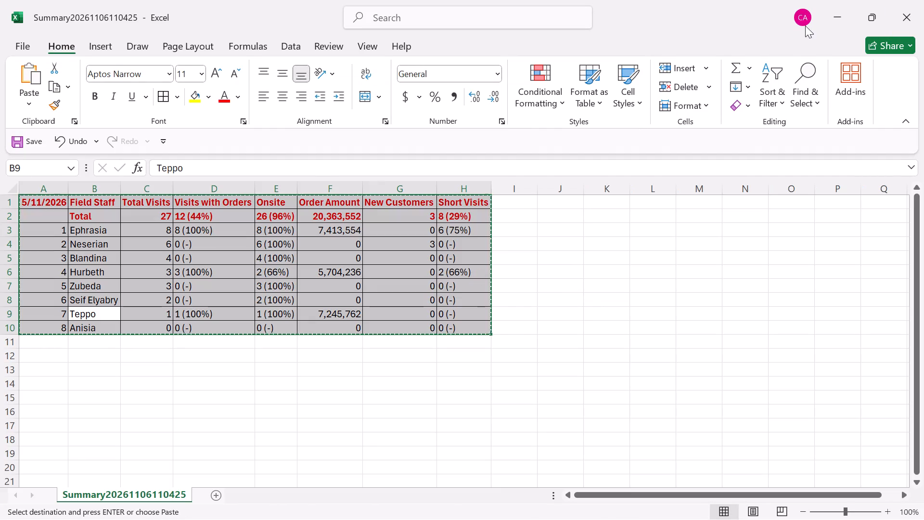
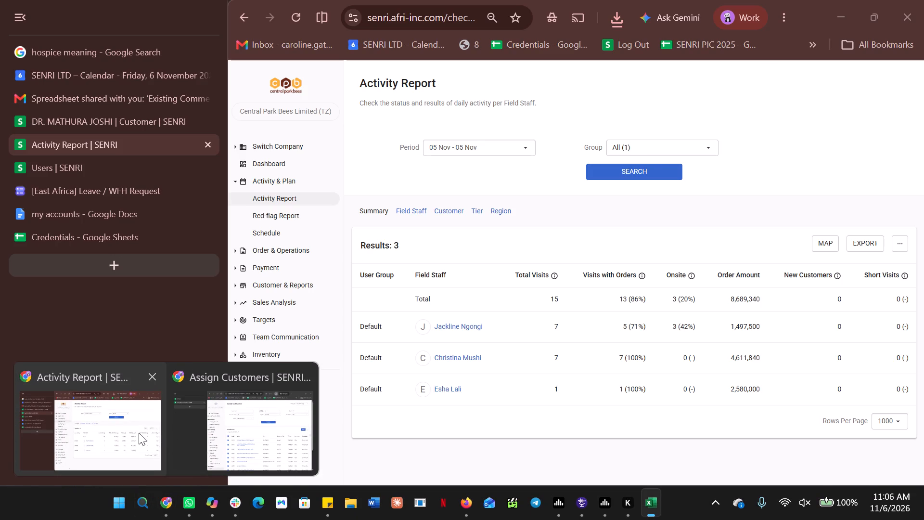
Switch to Chrome and change the SENRI company to Central Park Bees Limited (KSH).
left_click(139, 433)
left_click(304, 143)
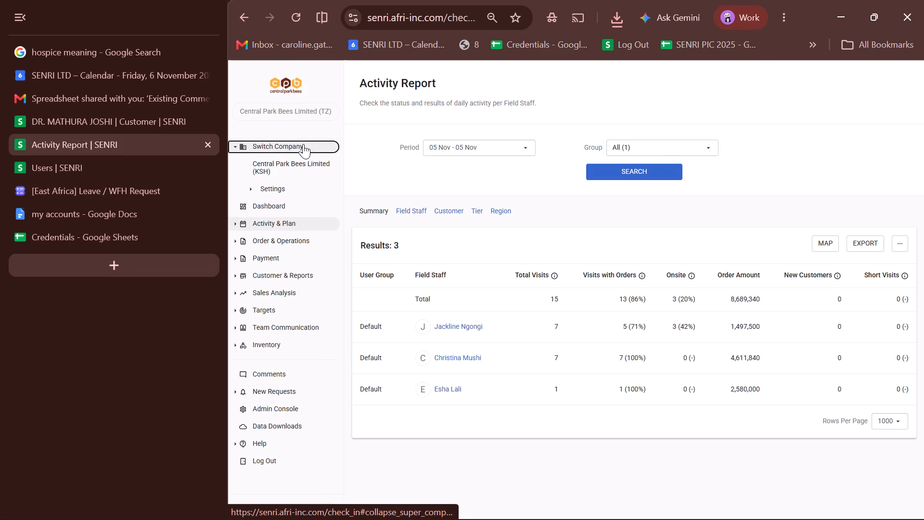
double_click(295, 169)
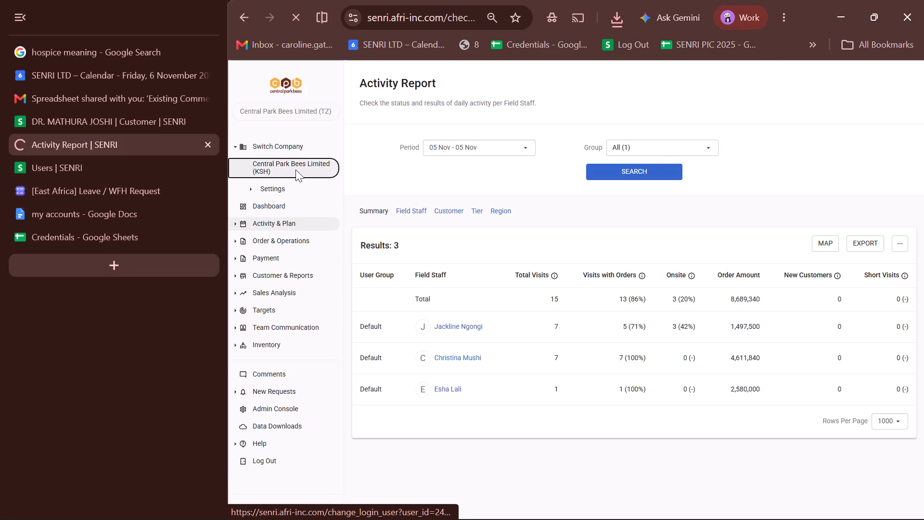
Run the Activity Report for 05 Nov, export the summary and open the downloaded CSV in Excel.
left_click(432, 150)
left_click(442, 179)
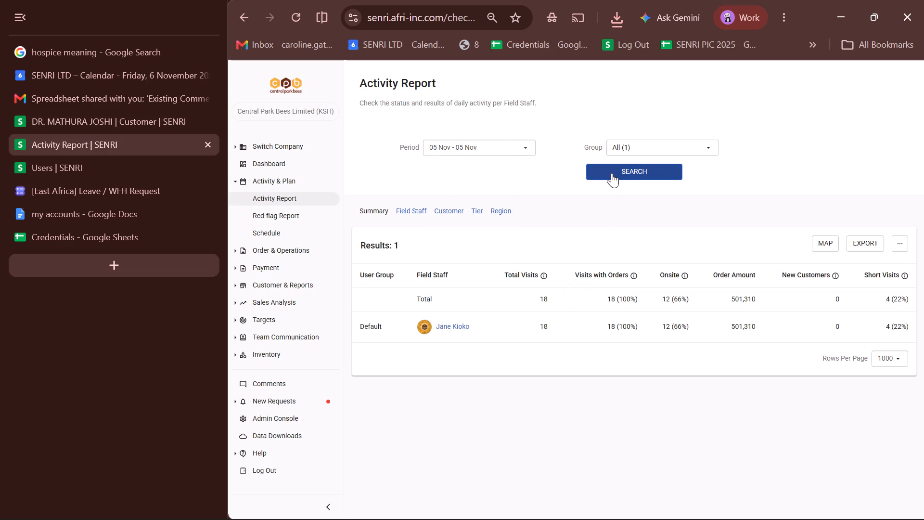
left_click(612, 173)
double_click(612, 173)
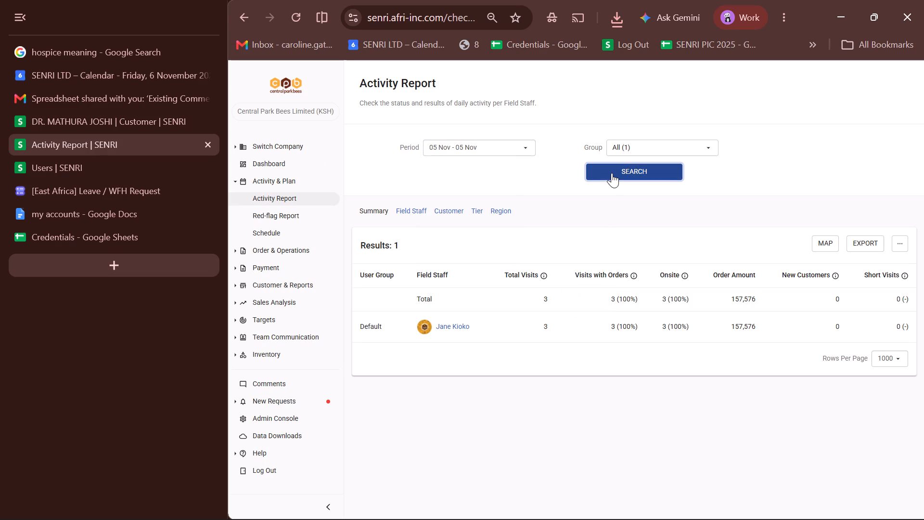
left_click(854, 244)
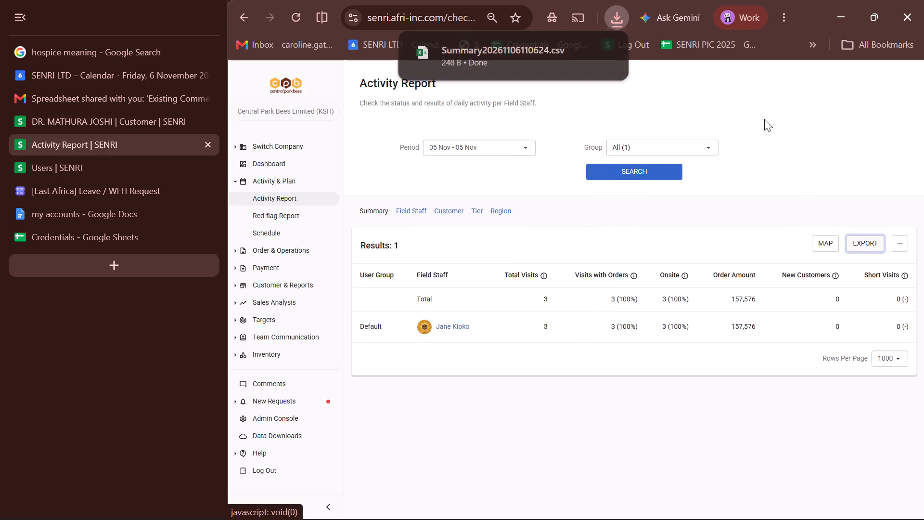
left_click(495, 66)
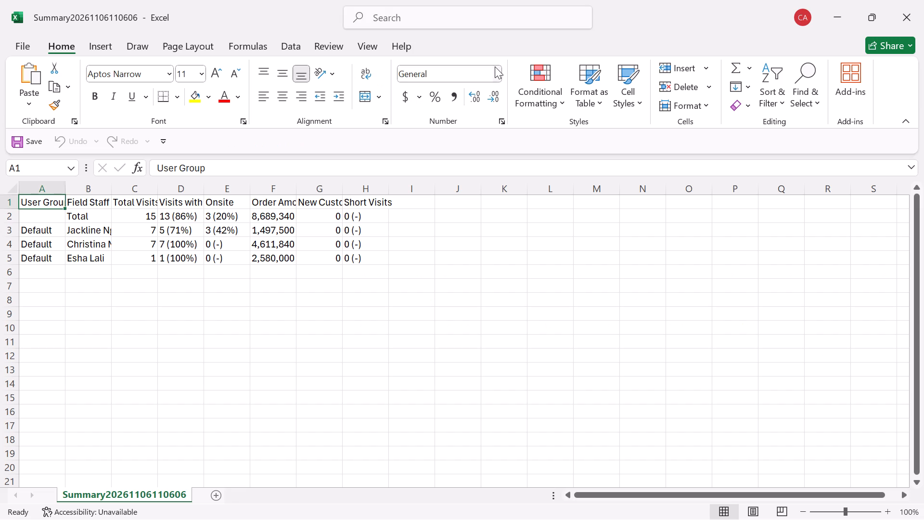
left_click(42, 287)
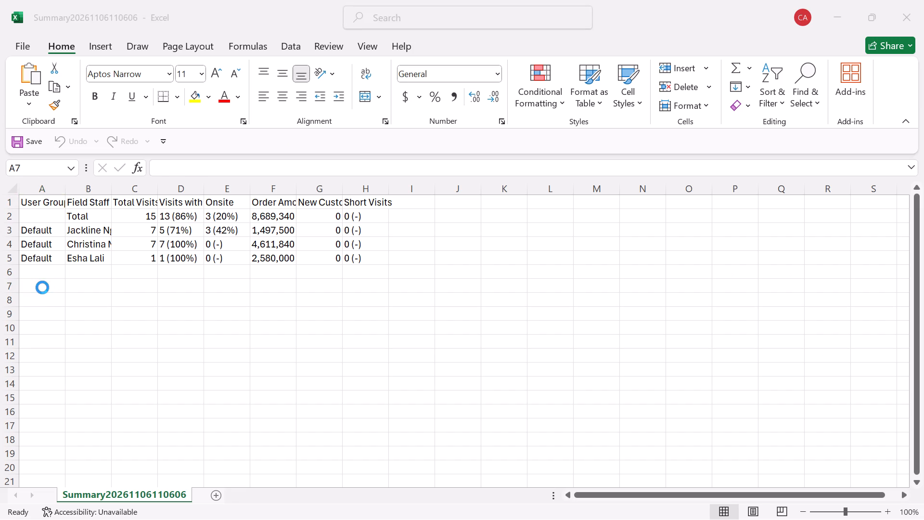
key("ctrl+a")
key("ctrl+x")
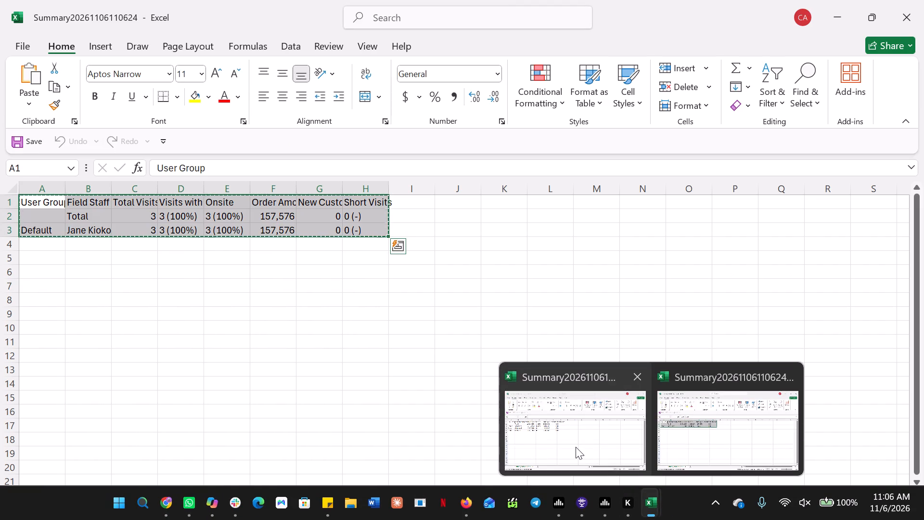
left_click(576, 447)
key("ctrl+v")
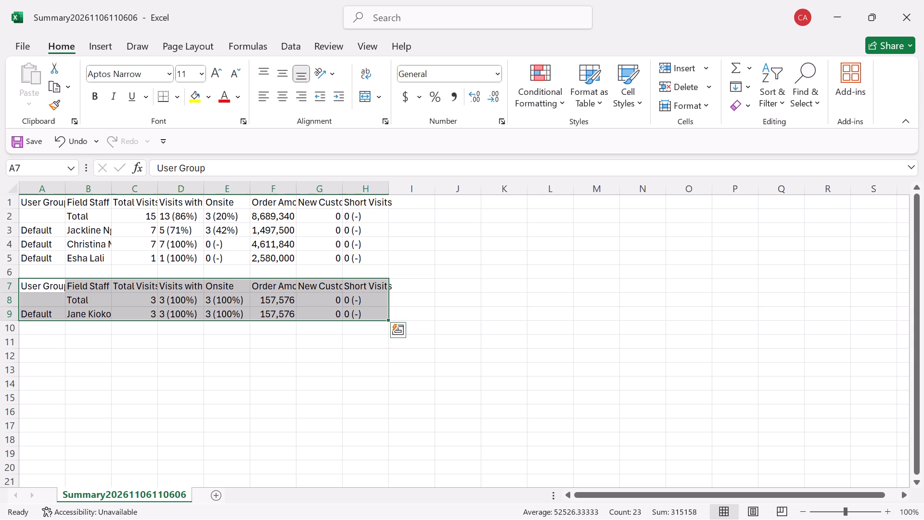
Replace the User Group header in cell A1 with the date 5/11/2026.
left_click(31, 201)
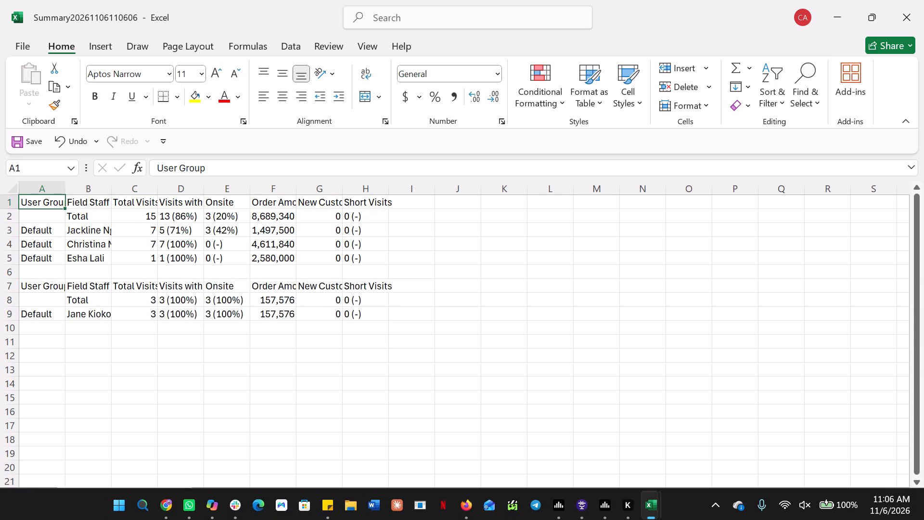
key("1")
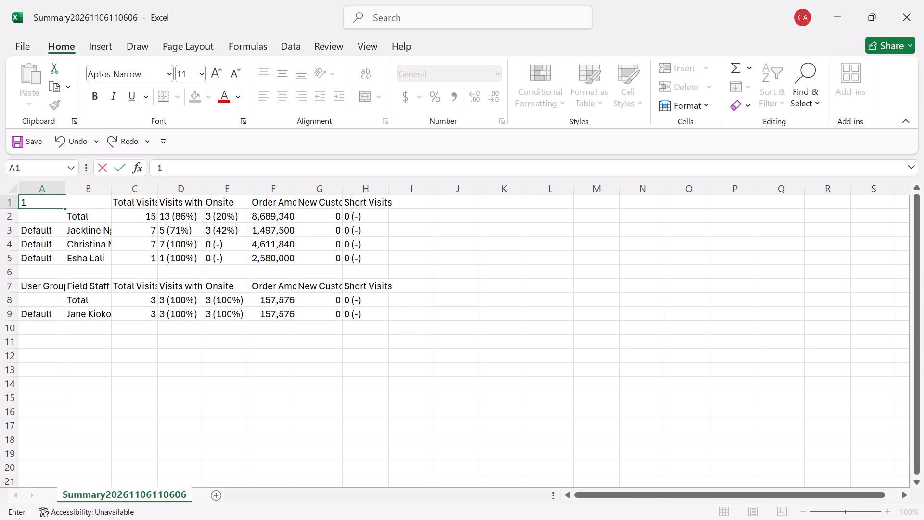
key("BackSpace")
type("5/")
type("11/2026")
key("Return")
Replace the Default entries in column A with staff numbers: 1 to 3 in the upper table and 1 in the lower table.
key("Return")
key("1")
key("Return")
key("2")
key("Return")
key("3")
key("Return")
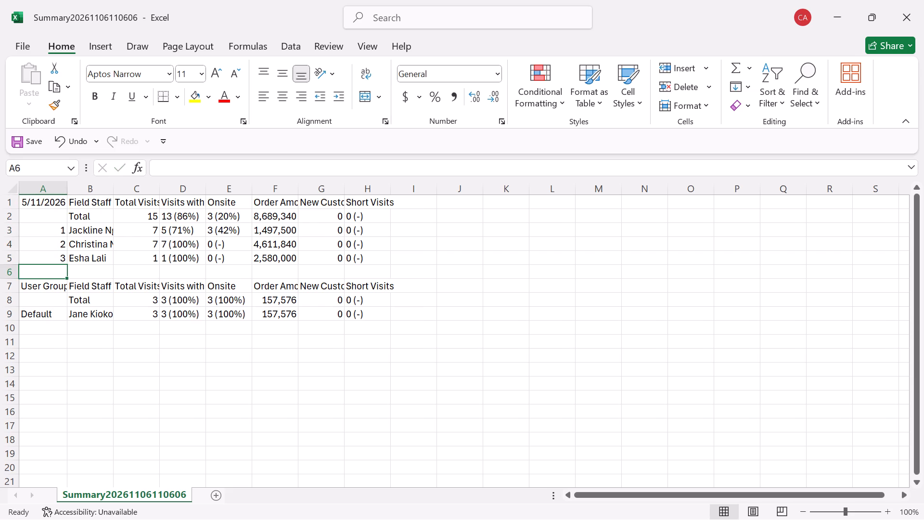
key("1")
key("BackSpace")
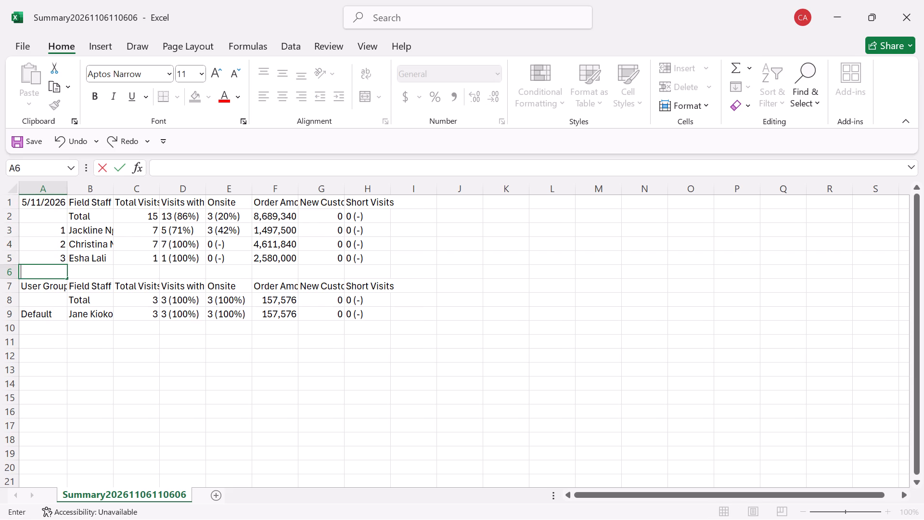
left_click(42, 315)
key("1")
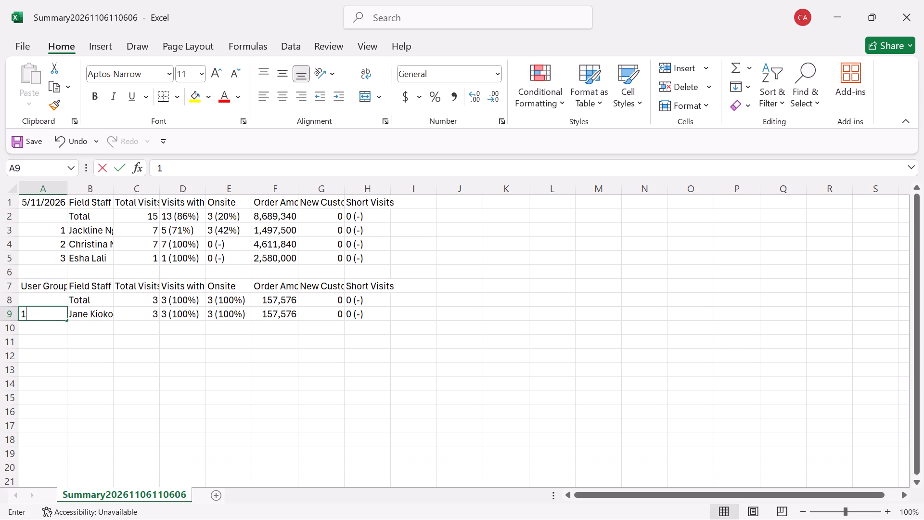
key("Return")
key("BackSpace")
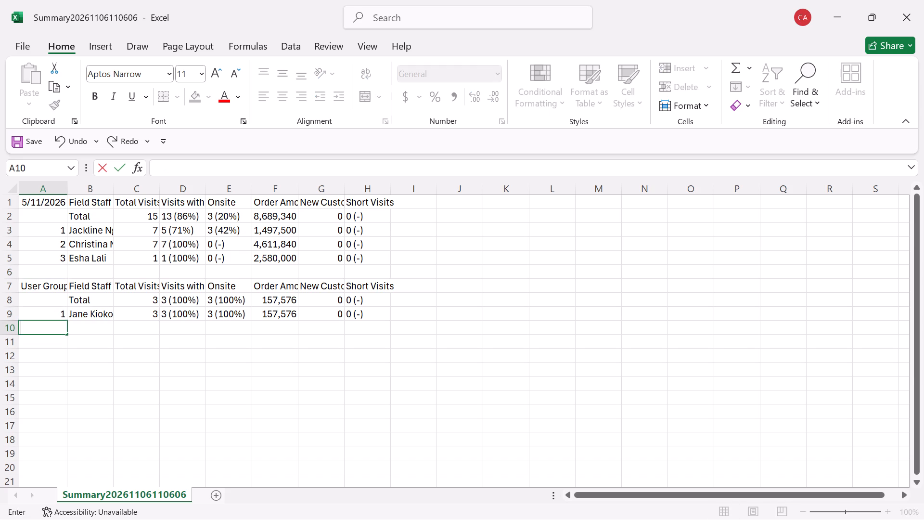
Clear the User Group header in cell A7 of the lower table.
left_click(47, 281)
key("BackSpace")
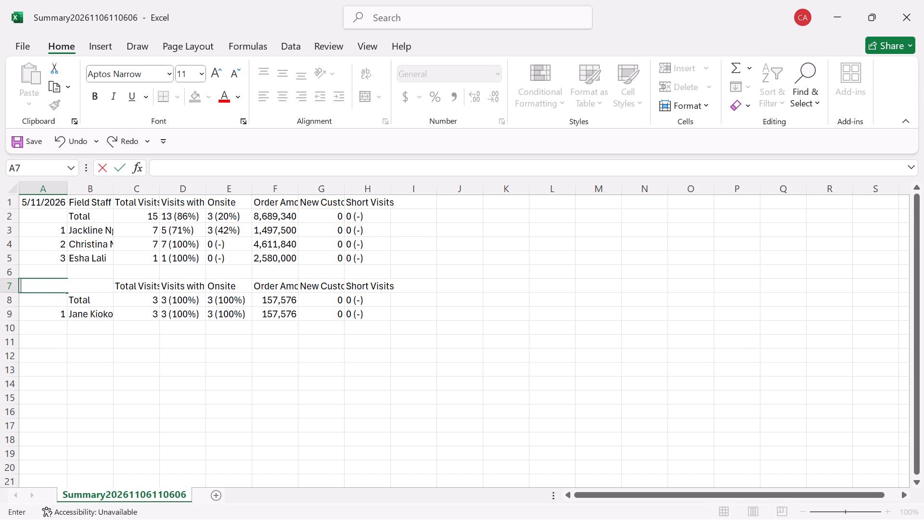
Format rows 1 and 2, the upper table's header and Total rows, as bold red text.
left_click_drag(13, 202, 12, 209)
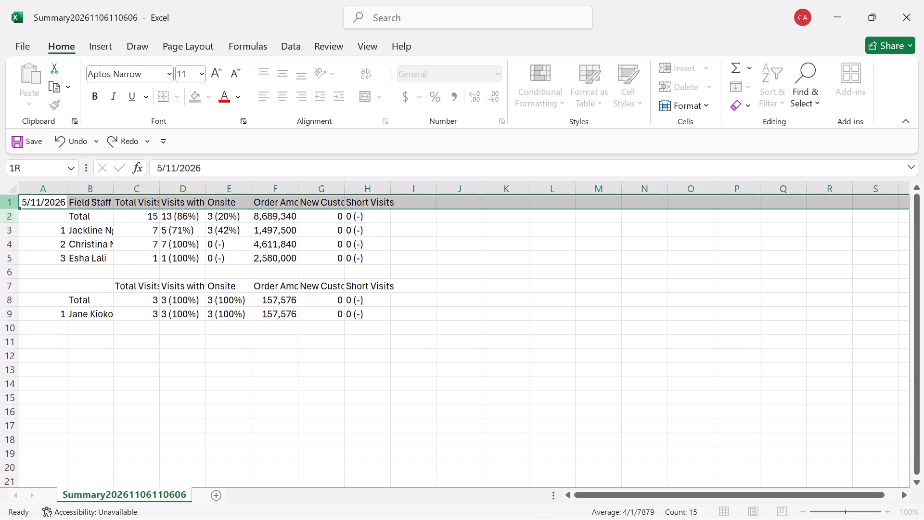
left_click_drag(12, 209, 12, 213)
left_click(102, 96)
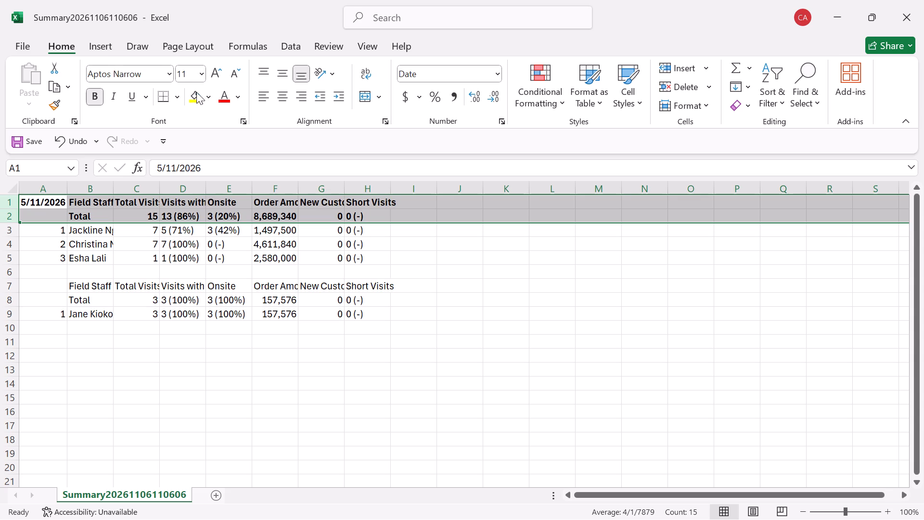
left_click(229, 86)
left_click(224, 97)
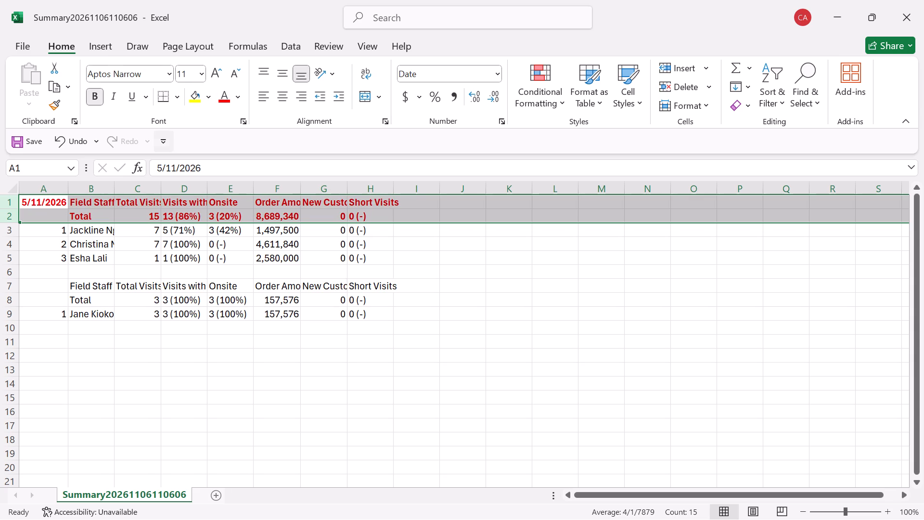
Format rows 7 and 8, the lower table's header and Total rows, as bold red text.
left_click(10, 290)
left_click_drag(9, 285, 7, 299)
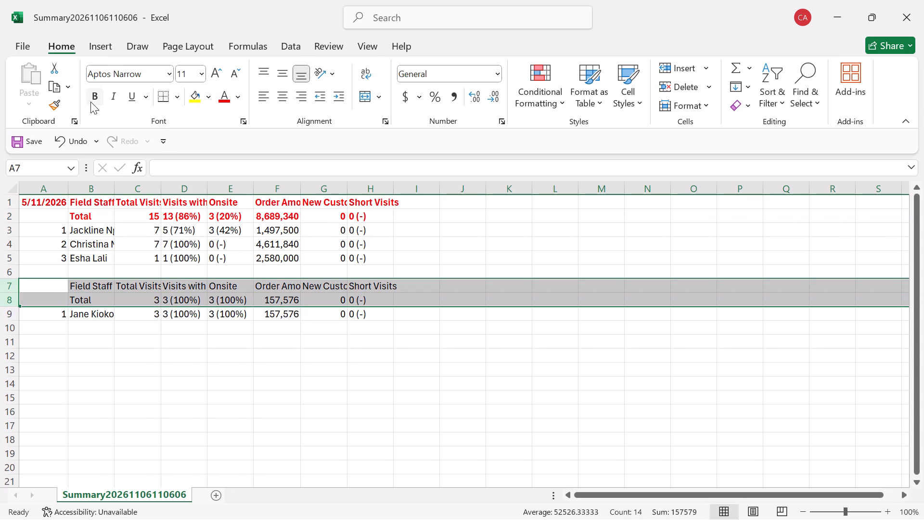
left_click(90, 102)
left_click(222, 95)
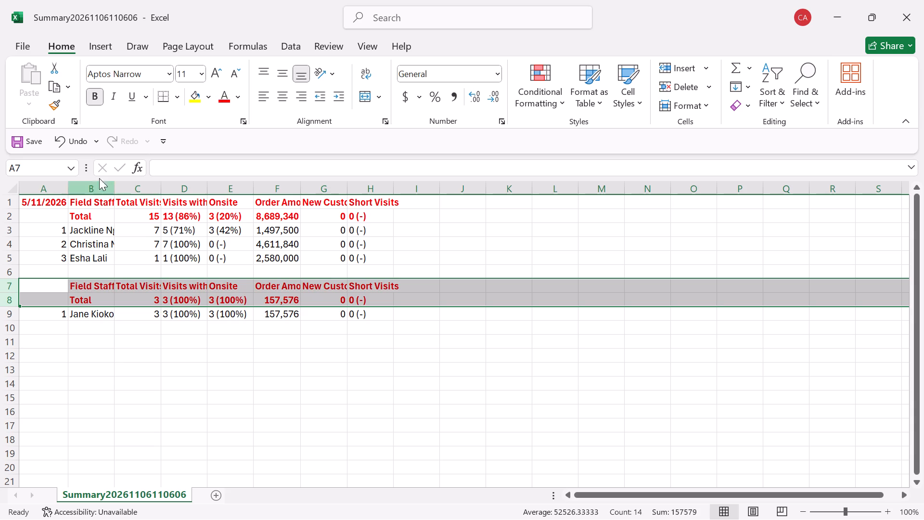
Autofit the widths of all columns in the sheet to their contents.
left_click_drag(15, 191, 69, 185)
double_click(69, 185)
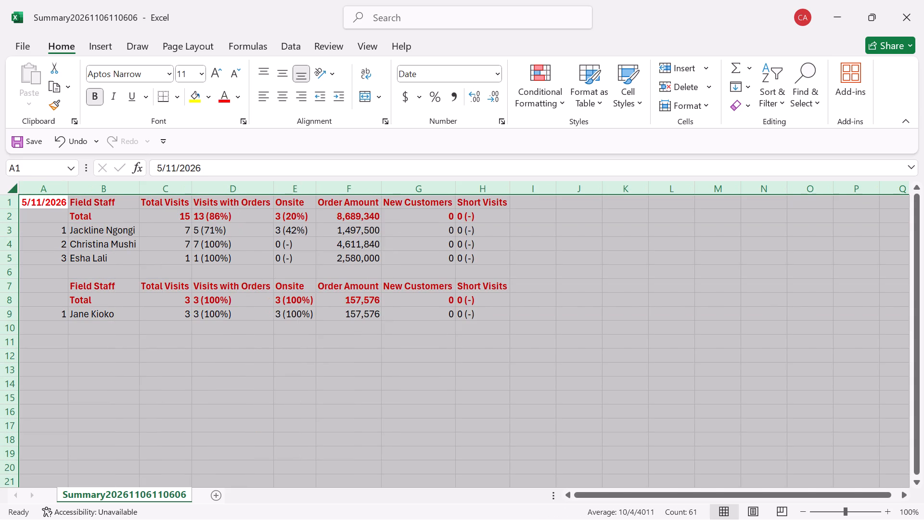
Apply All Borders to the range A1:H9, covering both the upper and lower tables.
left_click_drag(41, 204, 482, 313)
left_click(177, 95)
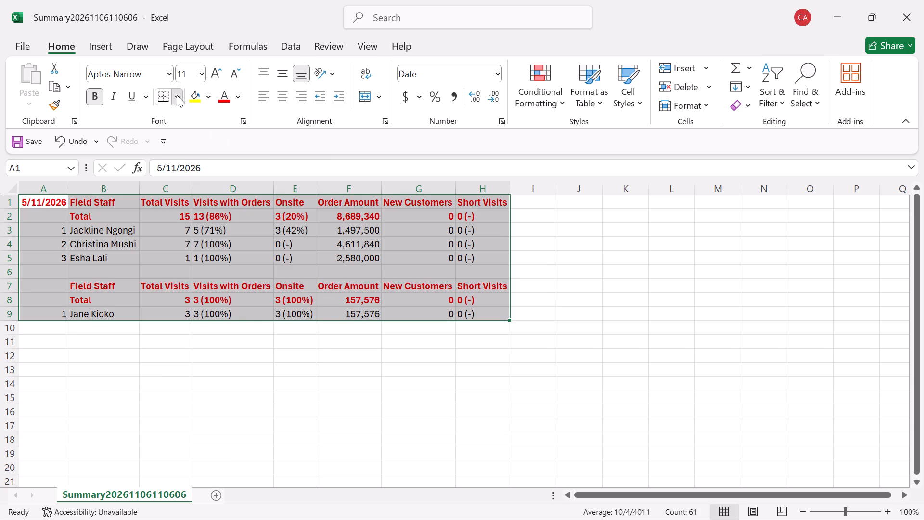
left_click(209, 249)
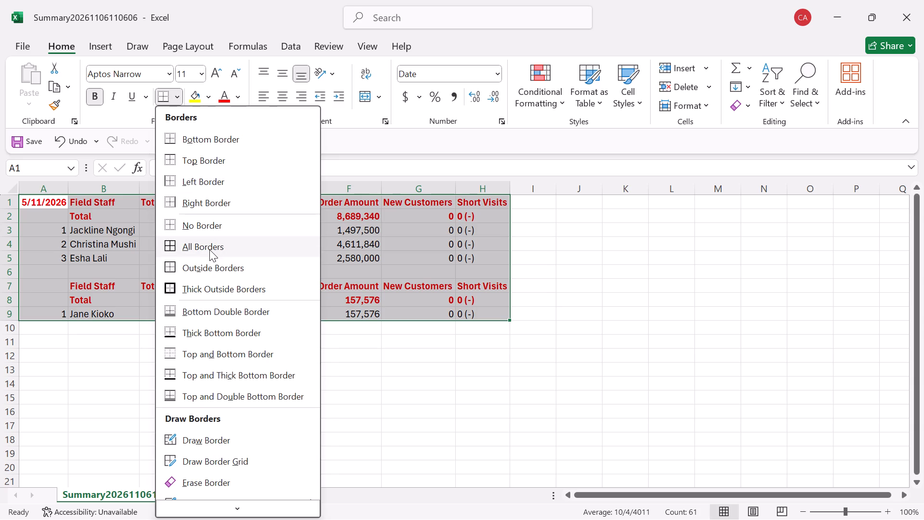
Autofit the widths of all columns again after adding the borders.
left_click(16, 185)
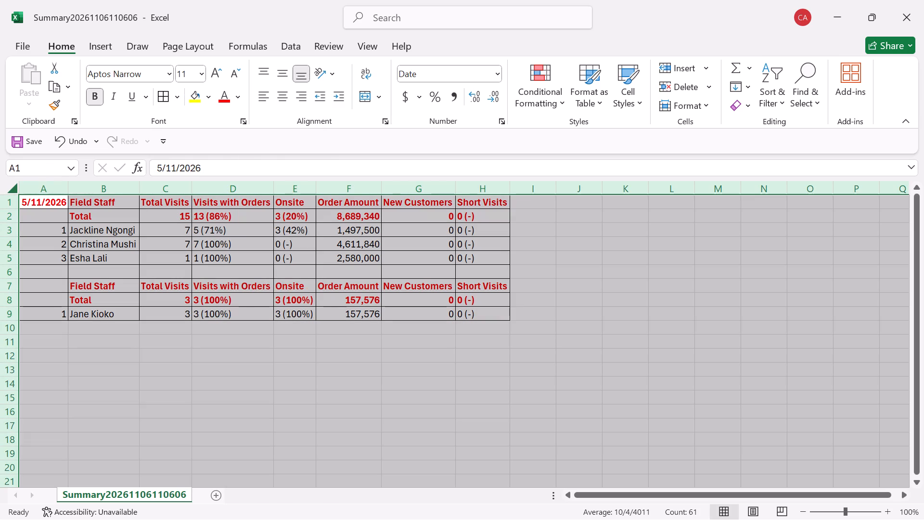
double_click(67, 189)
left_click(101, 262)
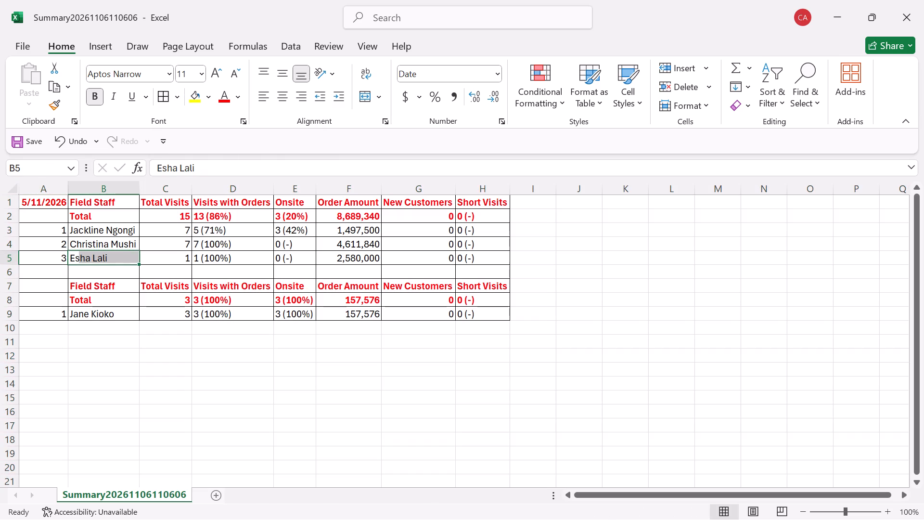
Cut the range A1:H9 containing both formatted summary tables.
left_click_drag(26, 198, 485, 338)
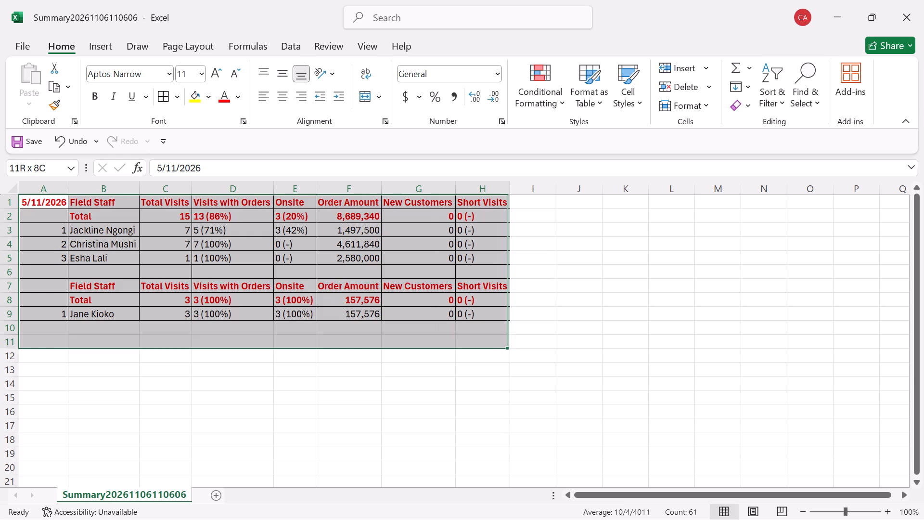
left_click_drag(485, 338, 494, 319)
key("ctrl+x")
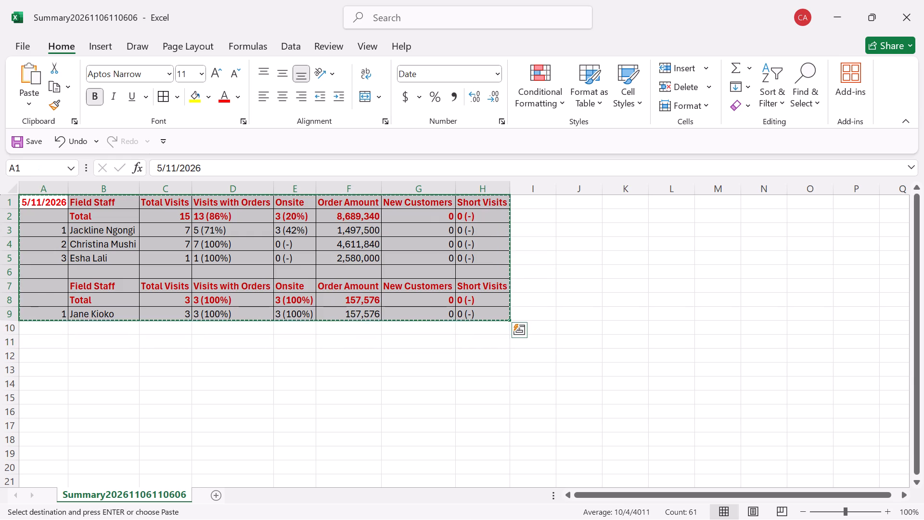
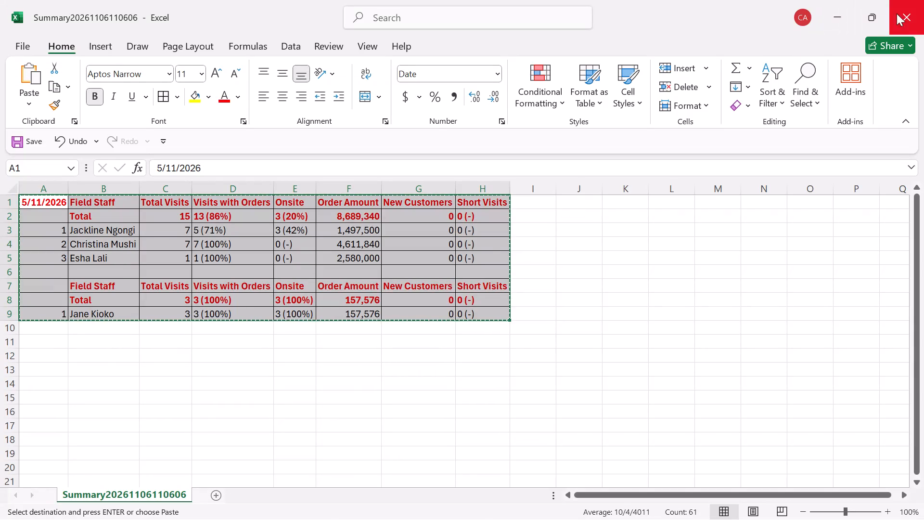
left_click(495, 286)
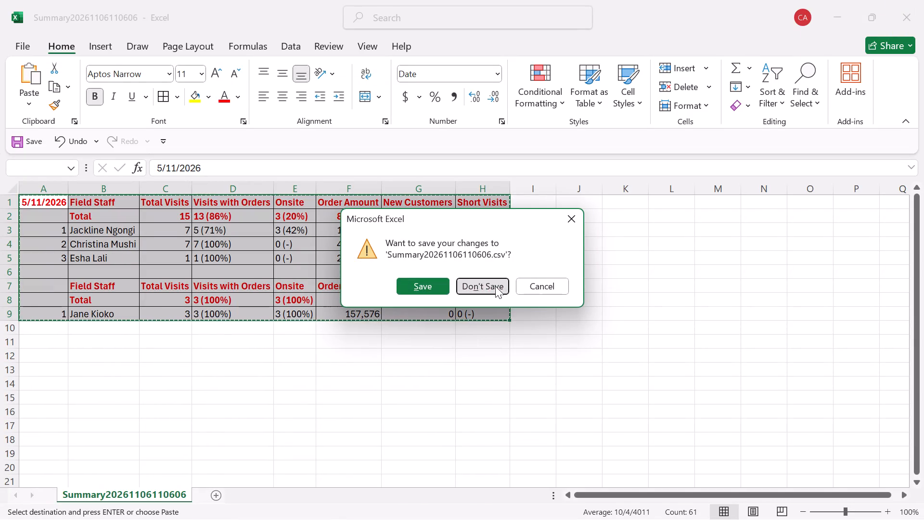
left_click(912, 13)
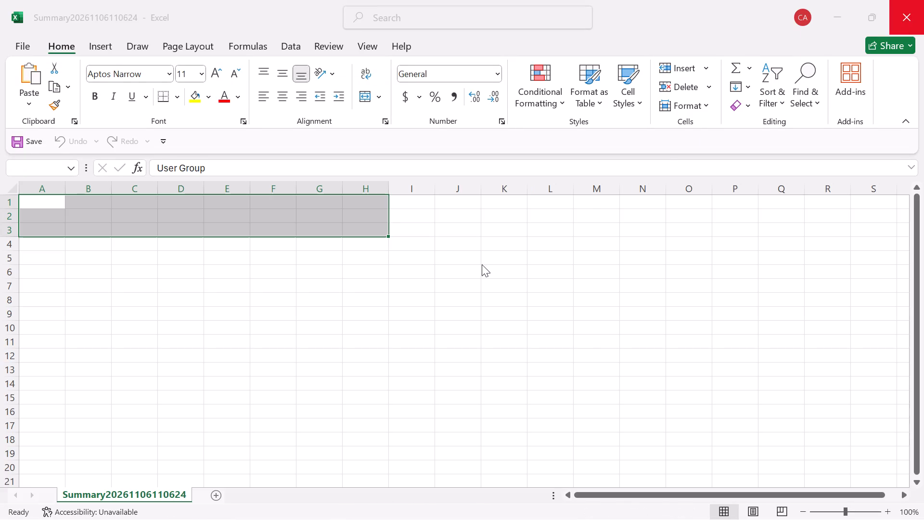
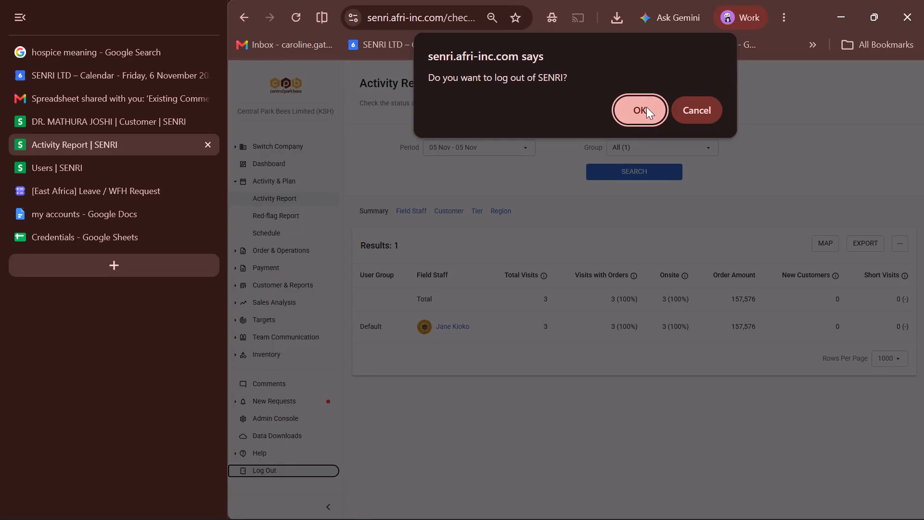
Check the my accounts document for the next client and log in to SENRI with the saved Sueng Group admin credentials.
left_click(68, 207)
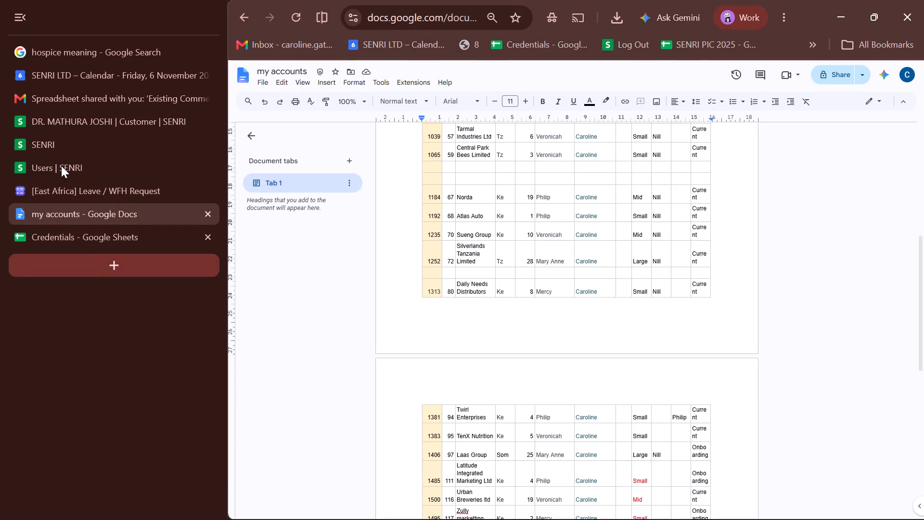
left_click(51, 138)
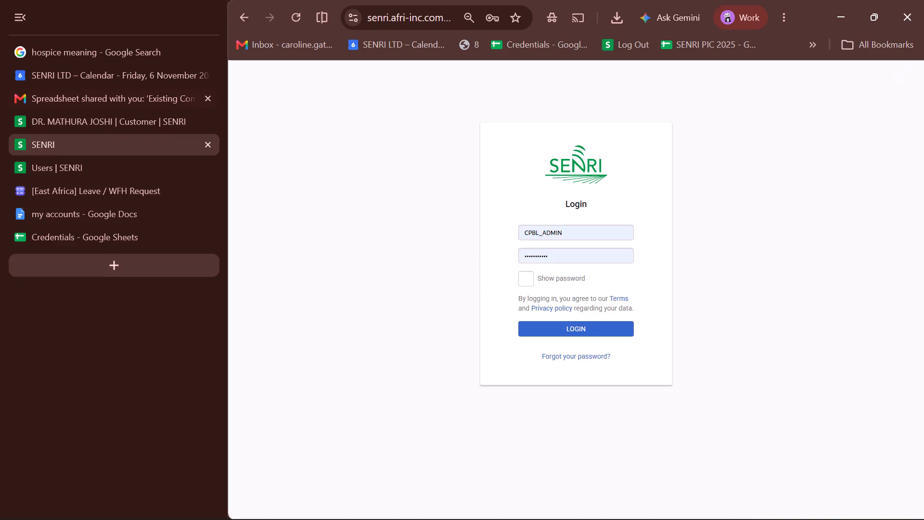
triple_click(599, 230)
left_click(599, 230)
type("sue")
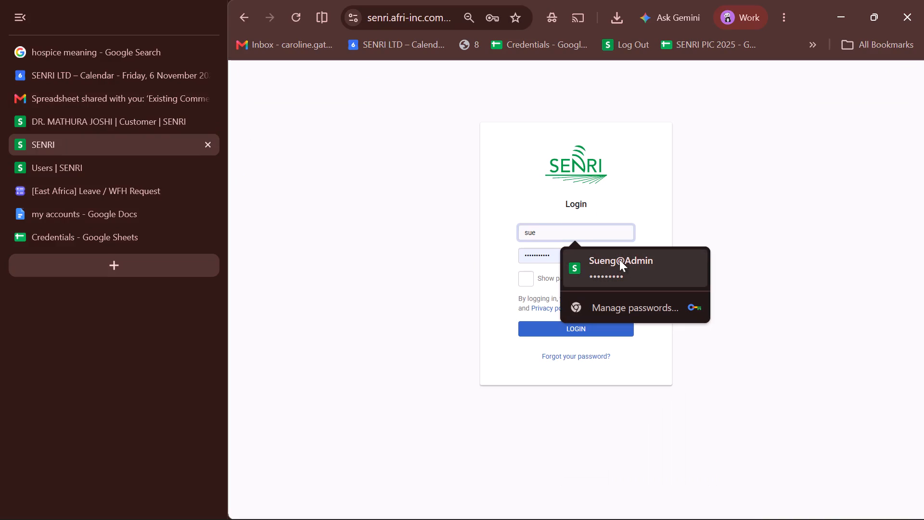
left_click(625, 269)
left_click(578, 331)
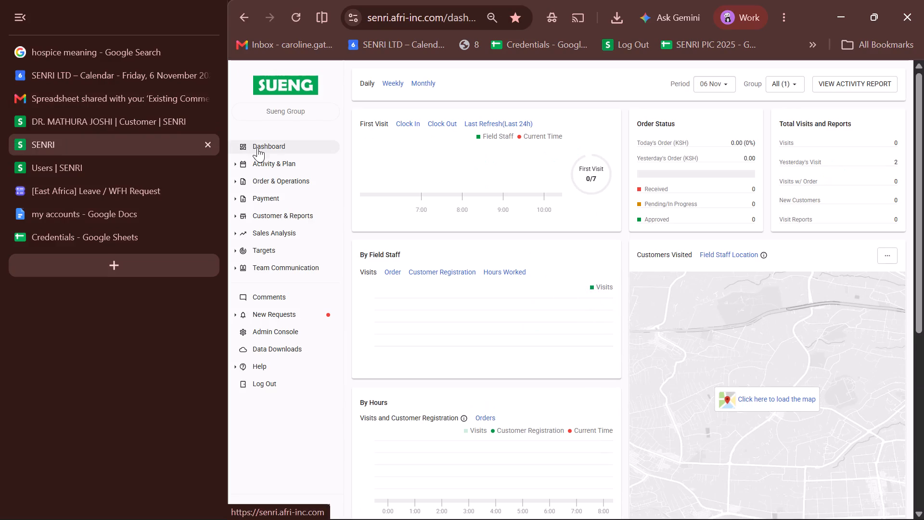
Run Sueng Group's Activity Report for the period 05 Nov - 05 Nov, covering all groups.
left_click(257, 156)
left_click(257, 160)
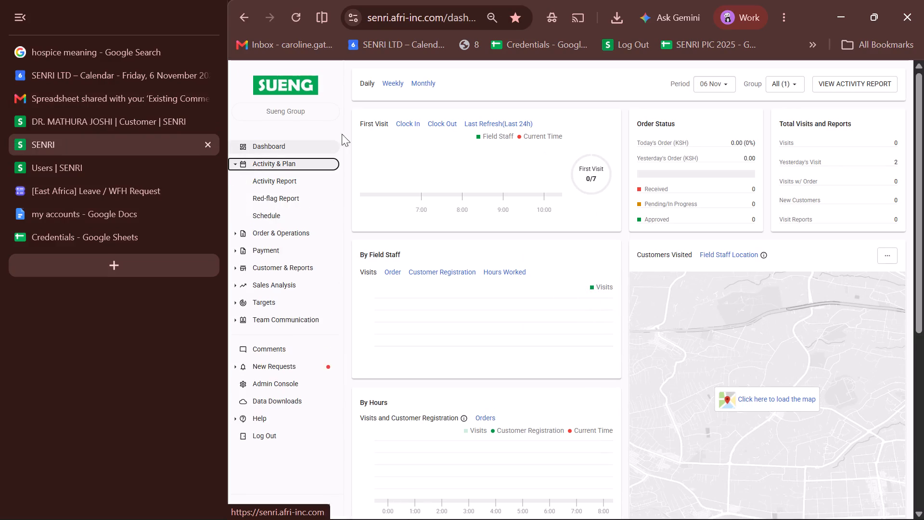
left_click(261, 183)
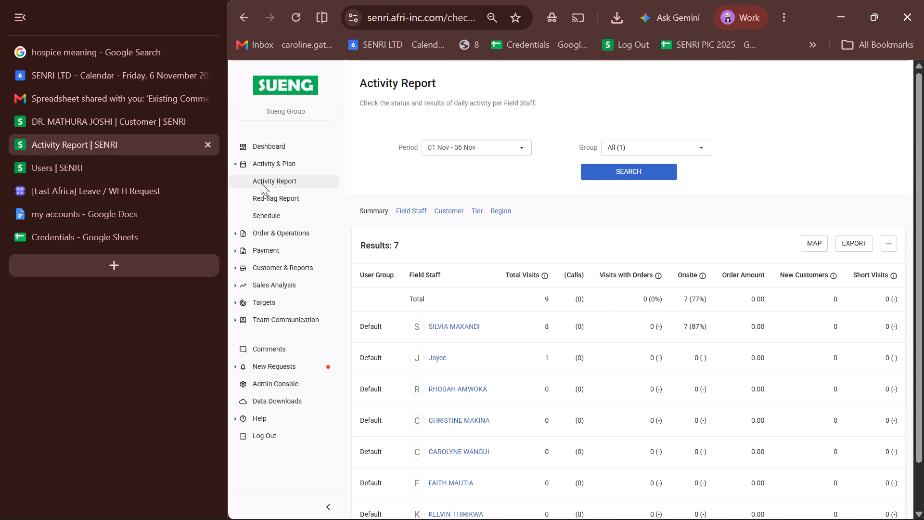
left_click_drag(464, 152, 451, 182)
left_click(451, 182)
left_click(599, 182)
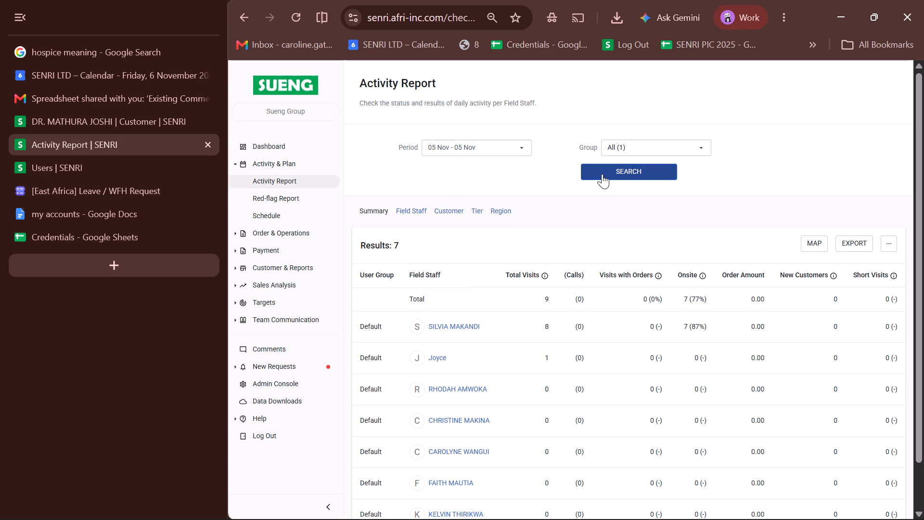
left_click(602, 174)
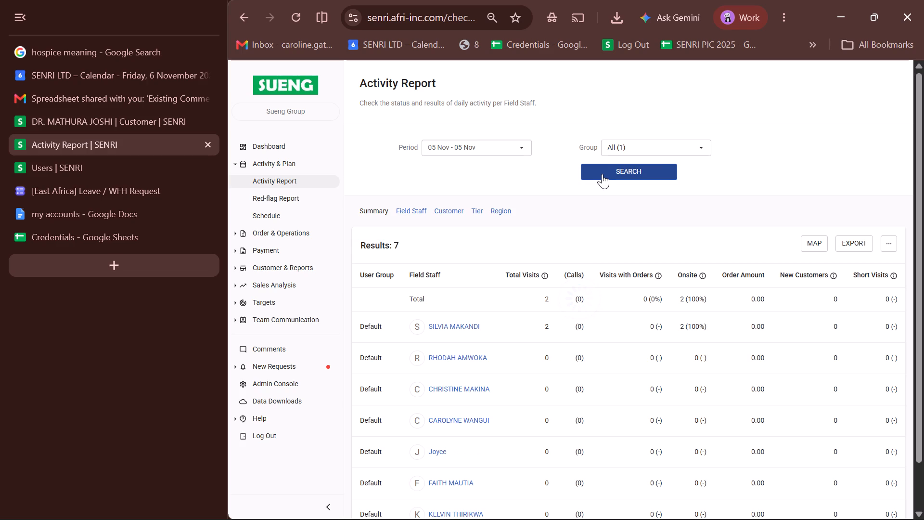
left_click(602, 174)
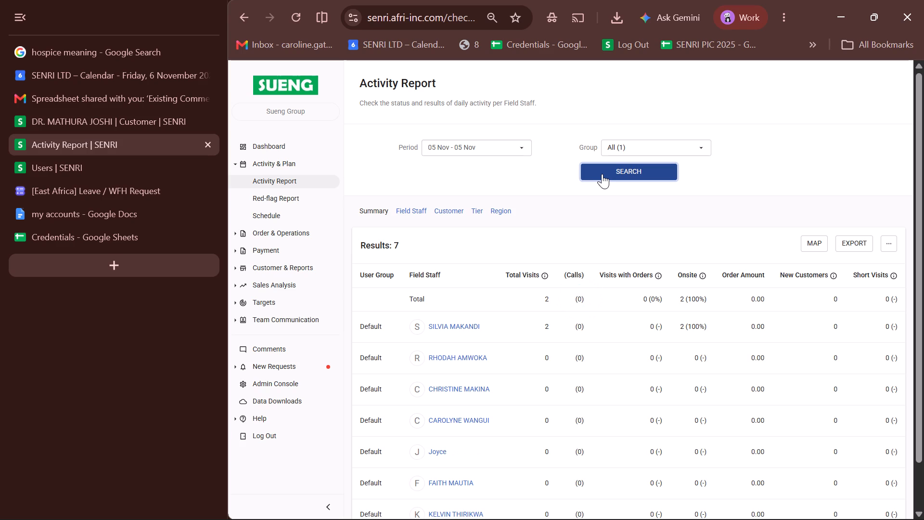
Export the Activity Report summary and open the downloaded file in Excel.
left_click(837, 241)
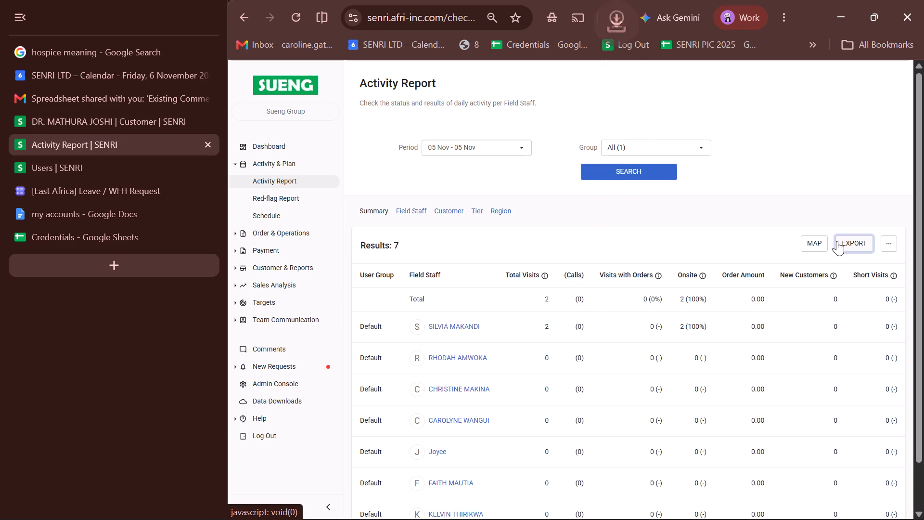
left_click(492, 50)
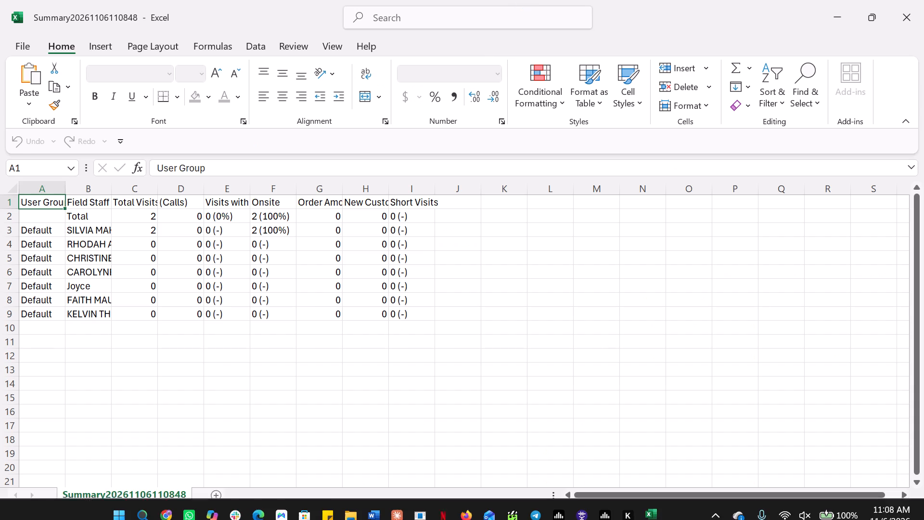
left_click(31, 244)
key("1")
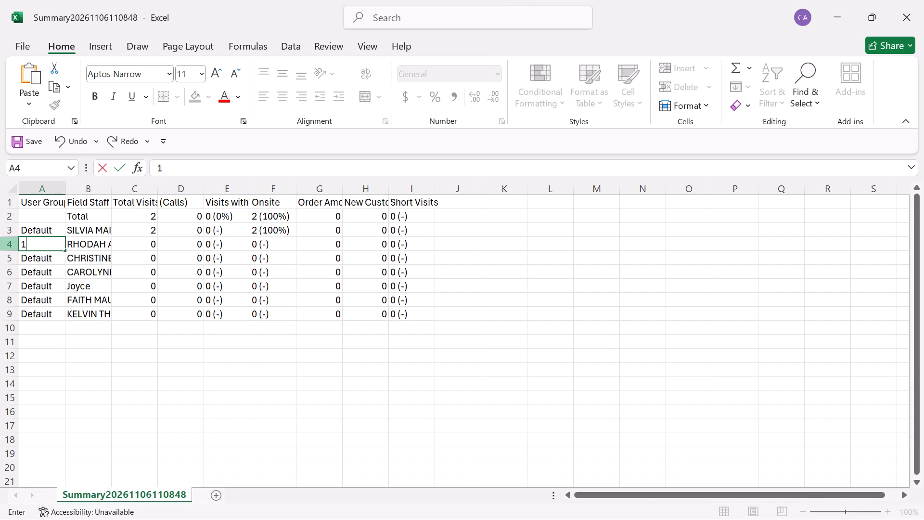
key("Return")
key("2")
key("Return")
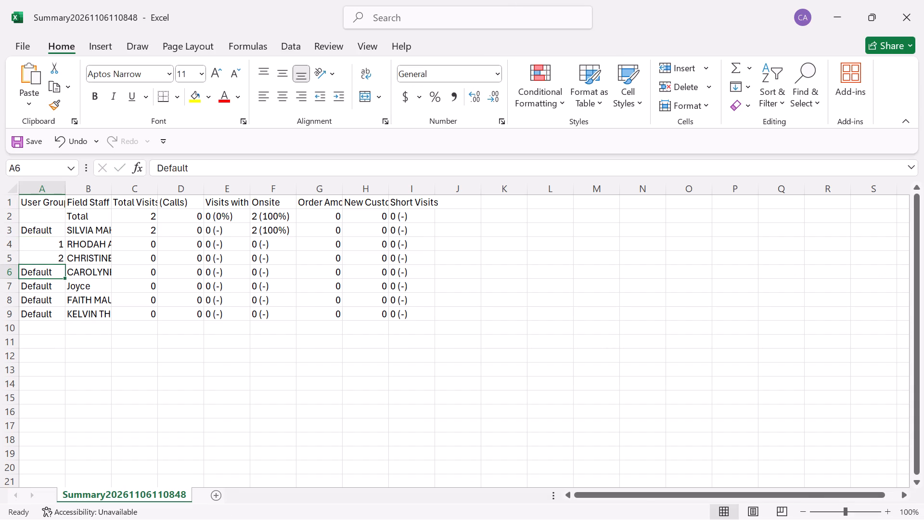
Replace the Default entries in cells A3 to A9 with staff numbers 1 to 7, one per field staff row.
left_click(39, 226)
key("1")
key("Return")
key("2")
key("Return")
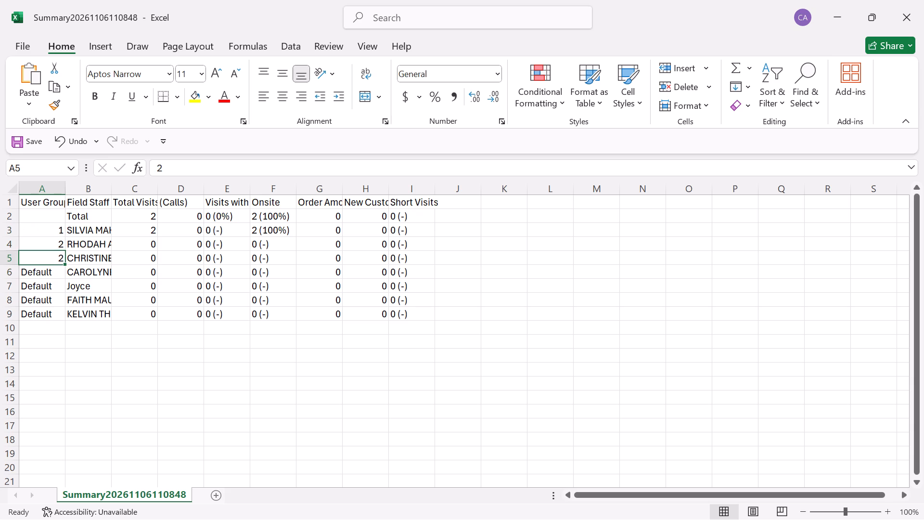
left_click_drag(41, 226, 41, 247)
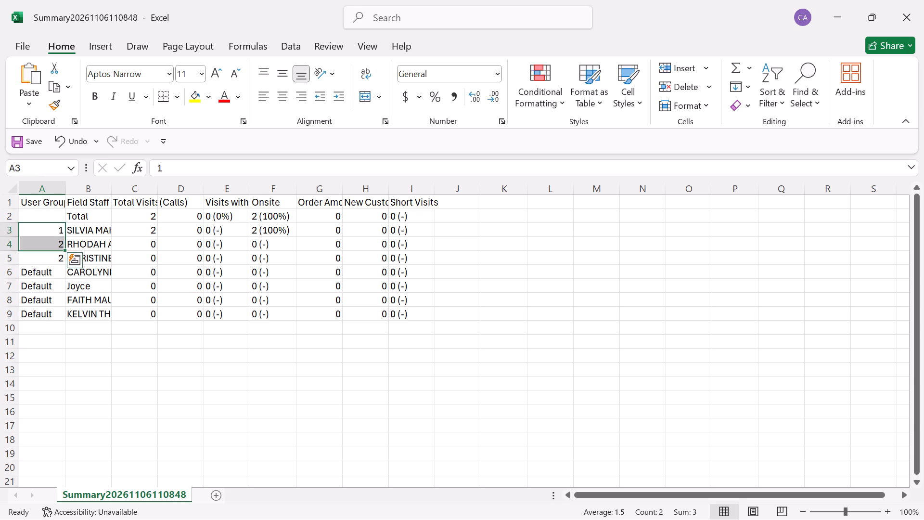
double_click(63, 247)
Replace the User Group header in cell A1 with the date 5/11/2026.
left_click(17, 200)
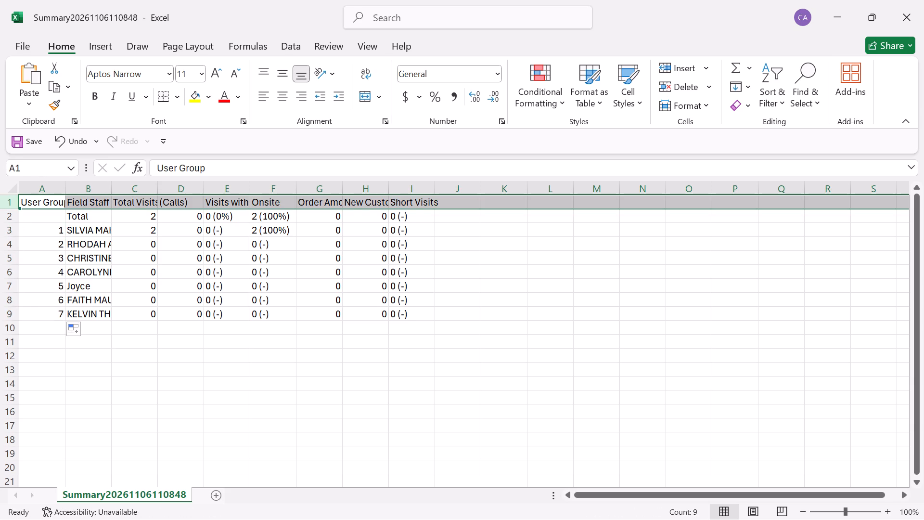
left_click(30, 199)
type("5/11/2026")
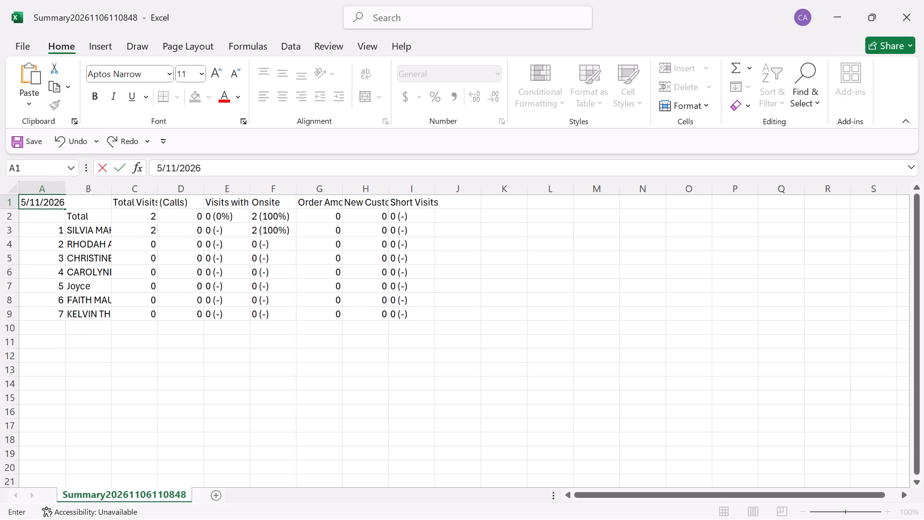
key("Return")
Format rows 1 and 2, the header and Total rows, as bold red text.
left_click_drag(14, 200, 14, 213)
left_click(95, 97)
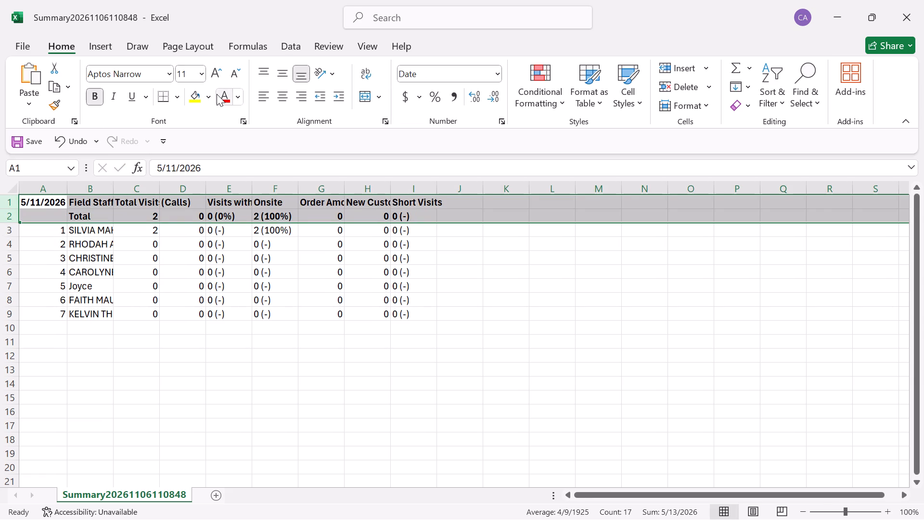
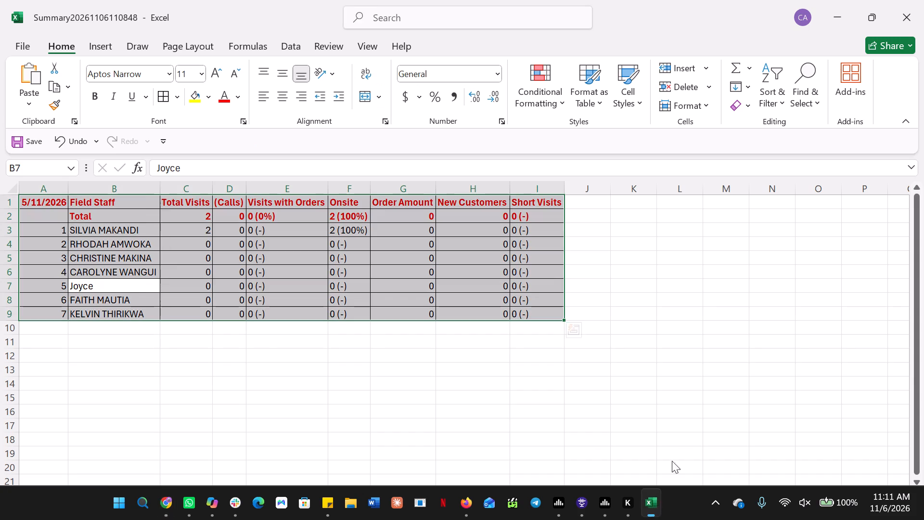
Close the Sueng Group summary workbook without saving its changes.
left_click(906, 6)
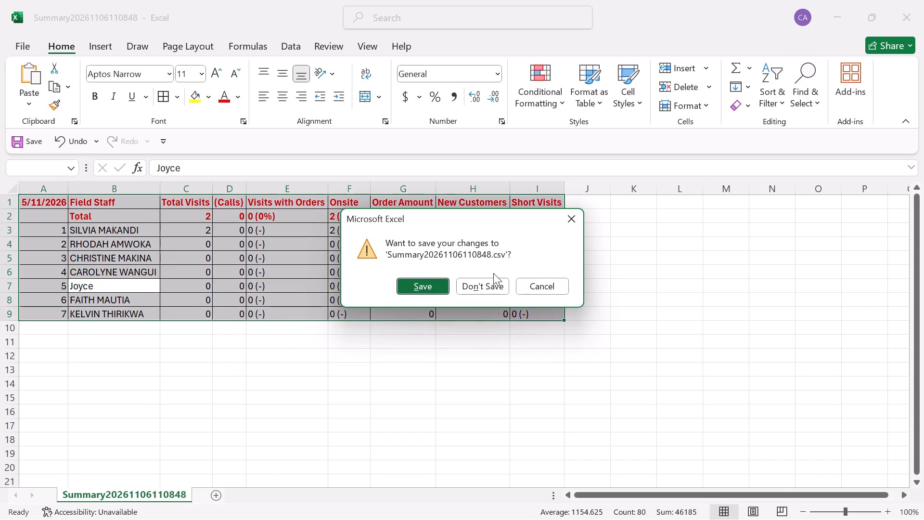
left_click(488, 284)
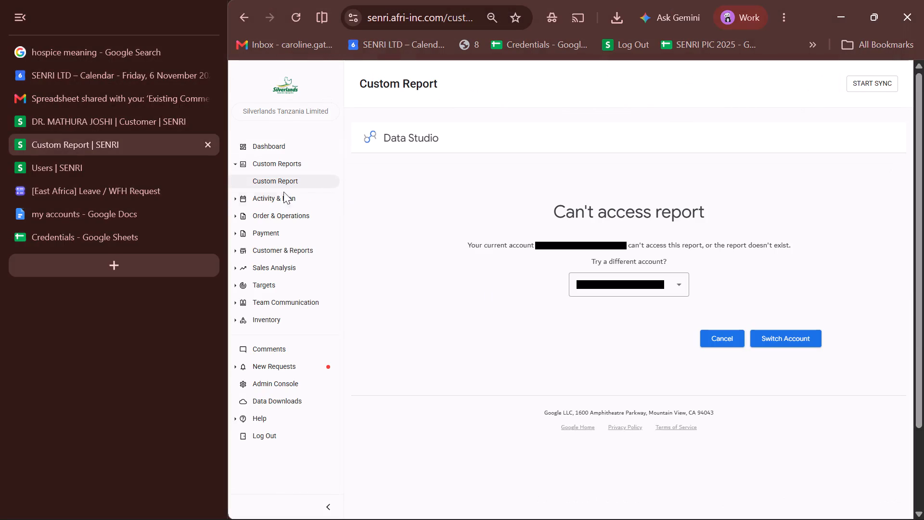
In Chrome, open Silverlands Tanzania Limited's Activity Report and search it for the period 05 Nov - 05 Nov, all groups.
left_click(281, 197)
left_click(272, 202)
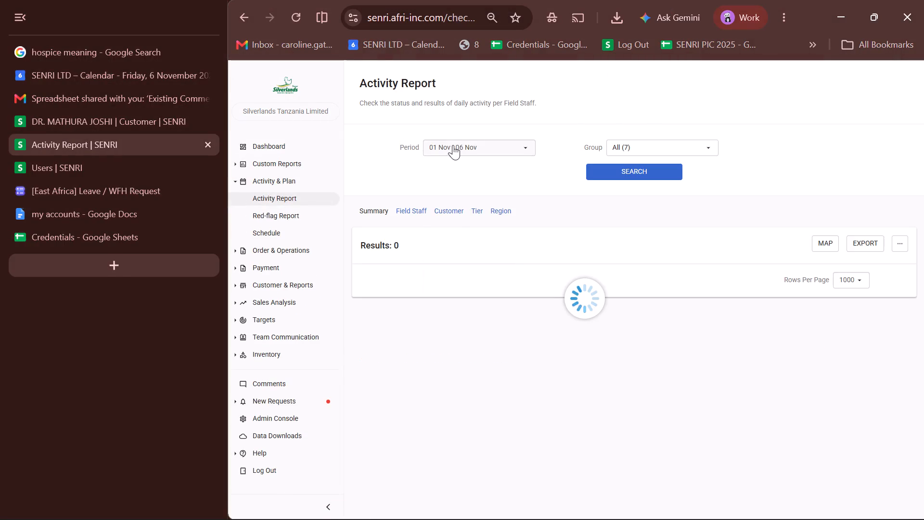
left_click(453, 145)
left_click(448, 181)
left_click(610, 175)
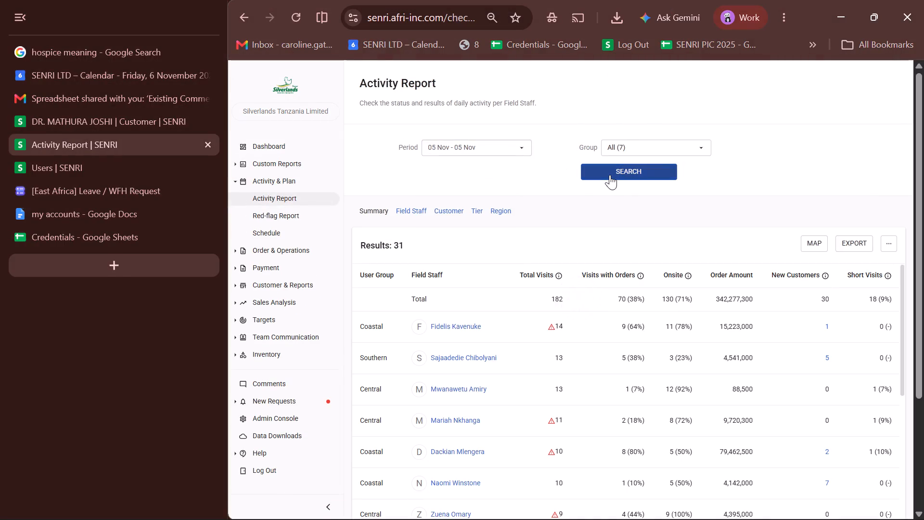
triple_click(610, 175)
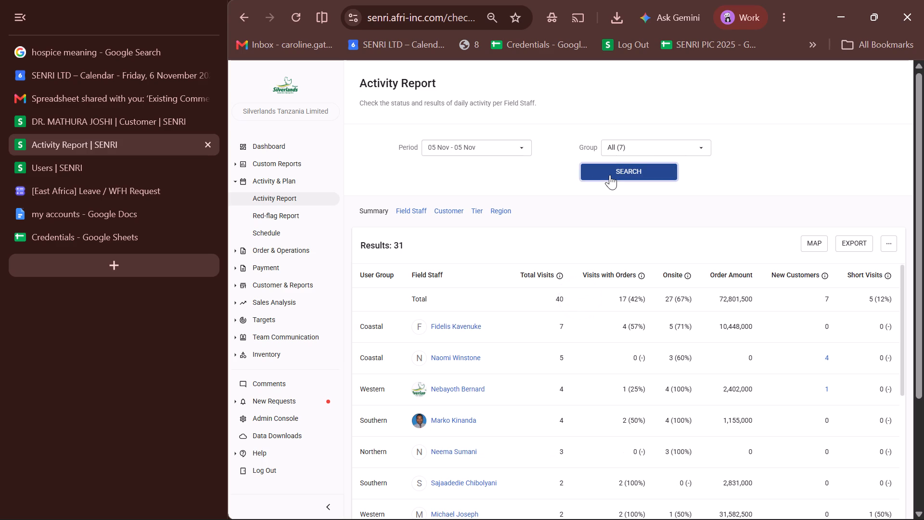
triple_click(610, 175)
Export the Silverlands activity summary and open the downloaded file in Excel.
left_click(856, 249)
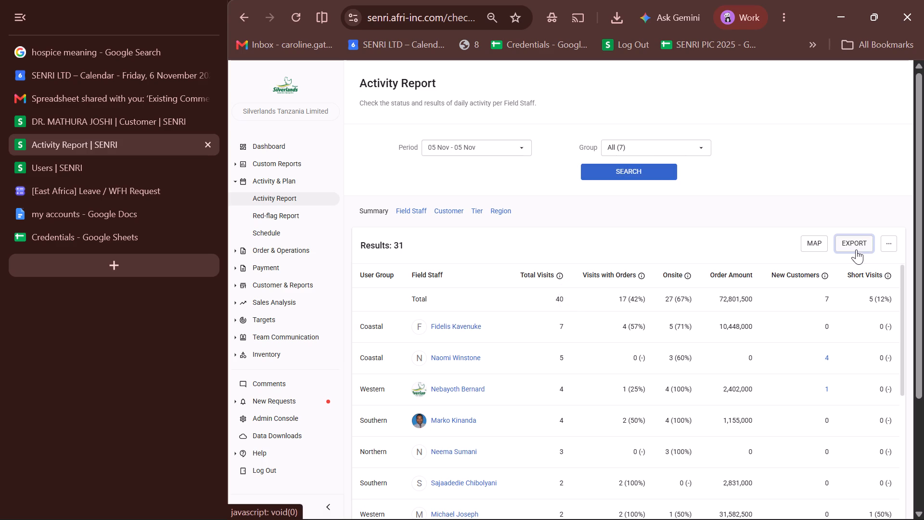
left_click(493, 57)
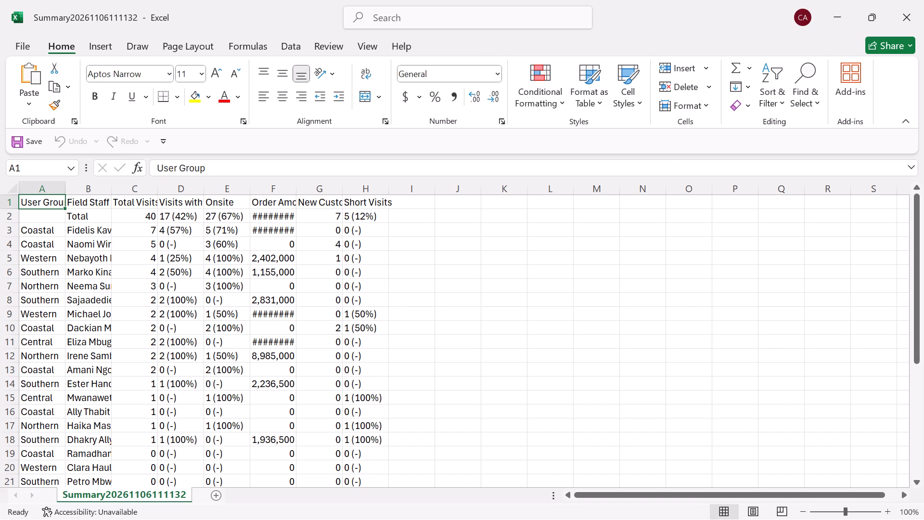
Replace the user group entries in column A, from A3 down, with staff numbers 1 to 31.
left_click(50, 228)
key("1")
key("Return")
key("2")
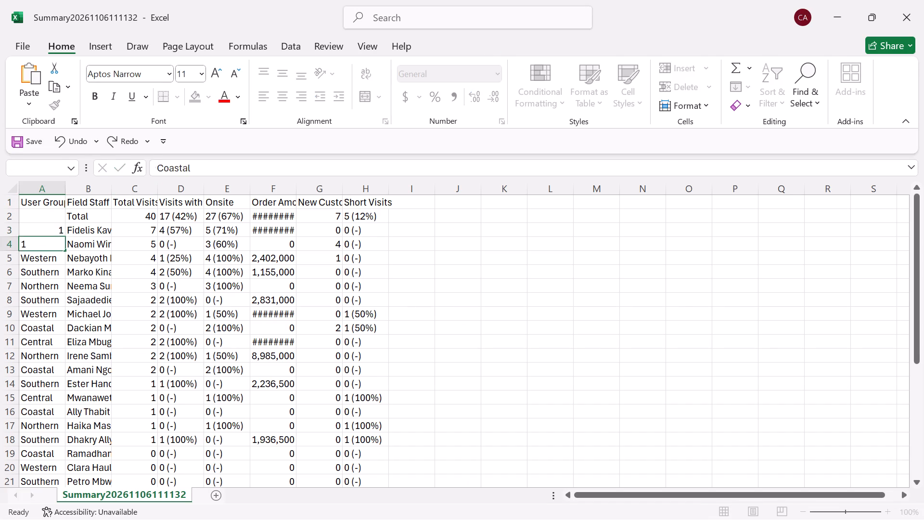
key("Return")
left_click_drag(50, 228, 50, 239)
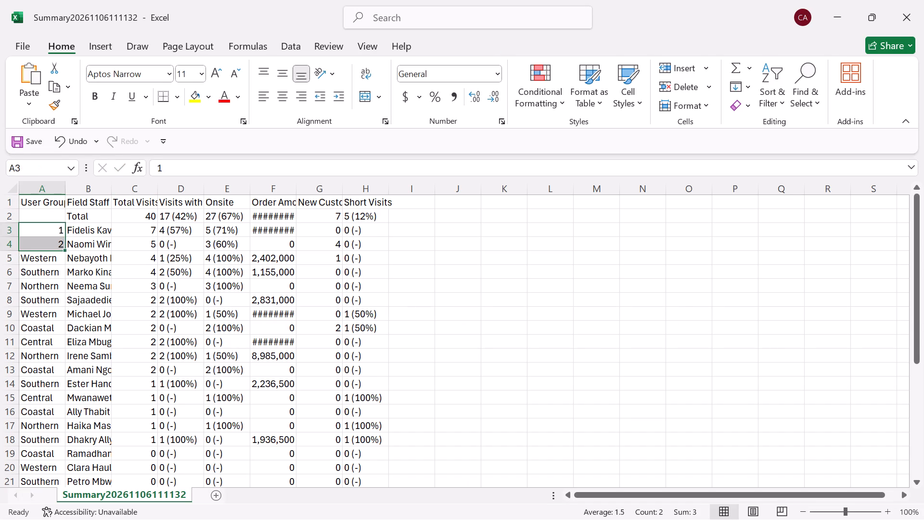
double_click(64, 247)
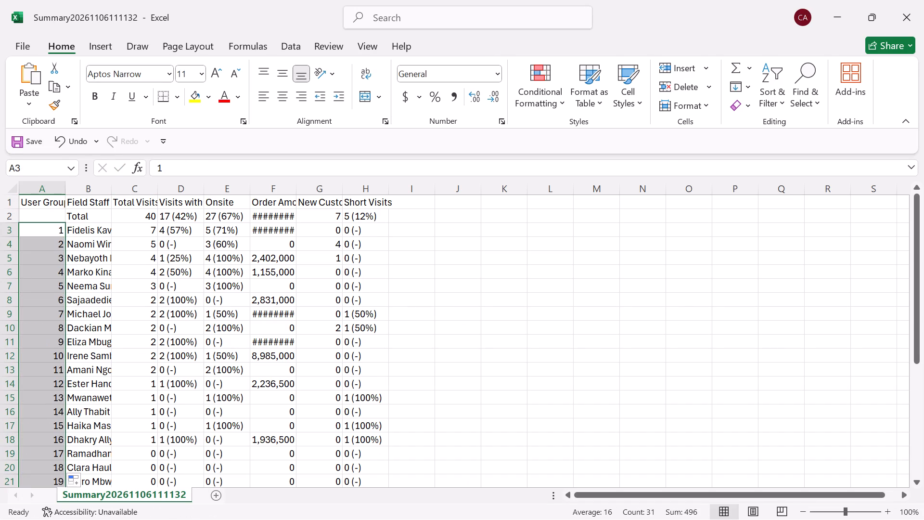
Replace the User Group header in cell A1 with the date 5/11/2026.
left_click(45, 200)
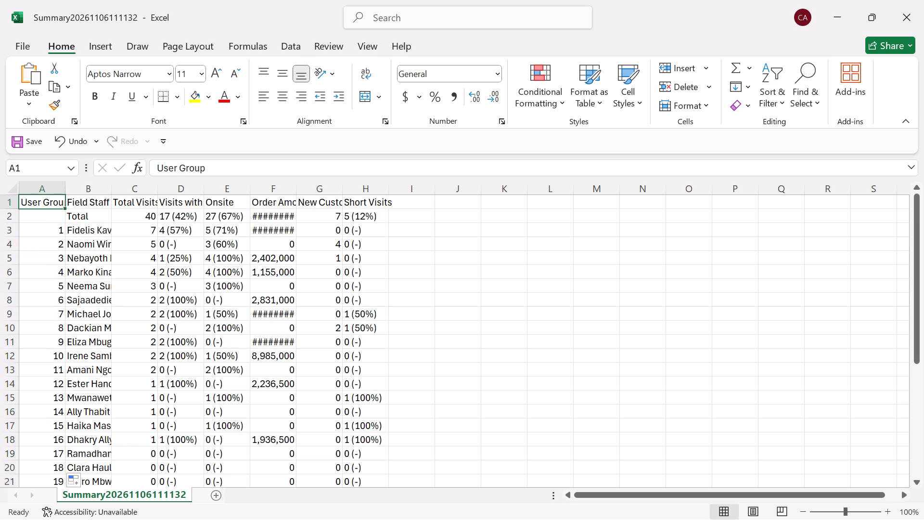
type("5.")
key("BackSpace")
type("/11/2026")
key("Return")
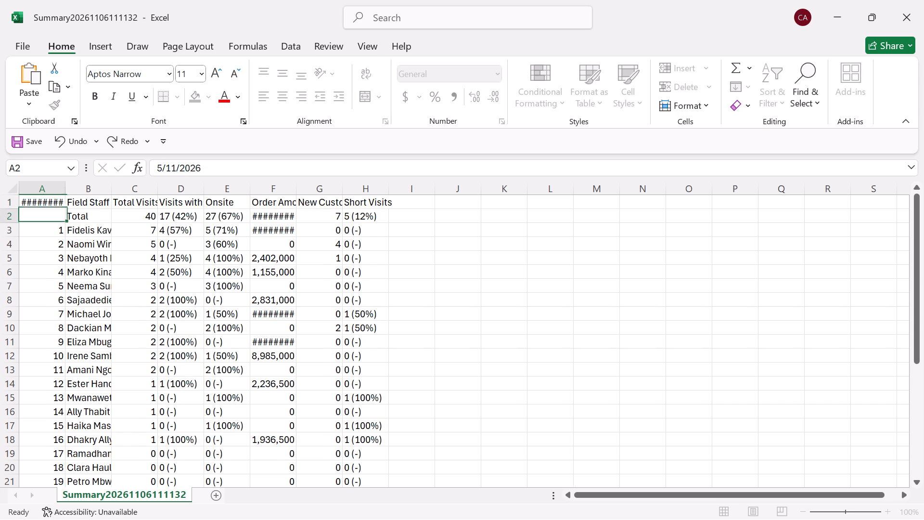
Format rows 1 and 2, the header and Total rows, as bold red text.
left_click_drag(6, 202, 6, 211)
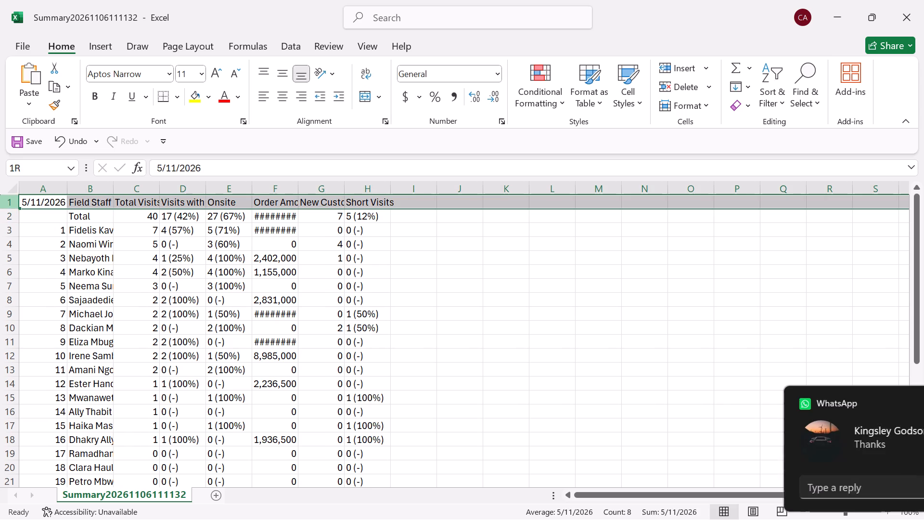
left_click_drag(6, 211, 6, 214)
left_click(98, 103)
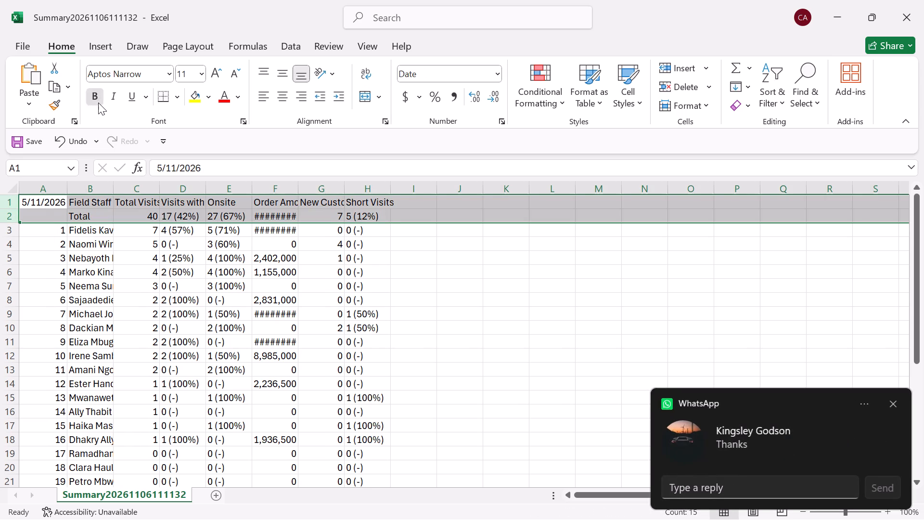
left_click(227, 99)
Apply All Borders to the whole Silverlands summary table.
left_click(171, 314)
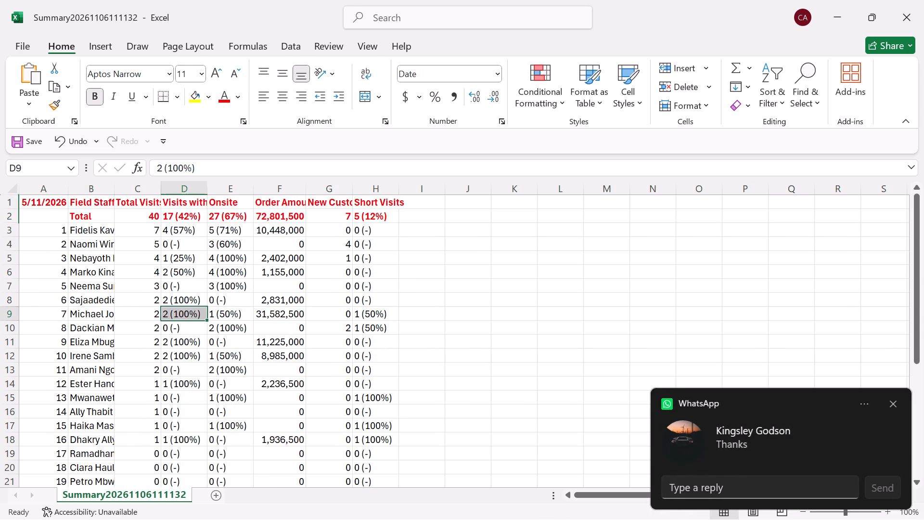
key("ctrl+a")
left_click(175, 87)
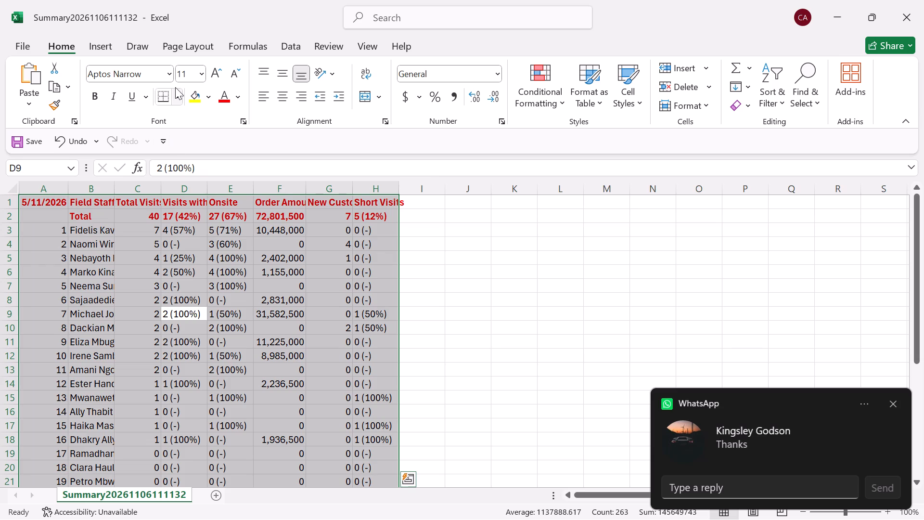
left_click(177, 96)
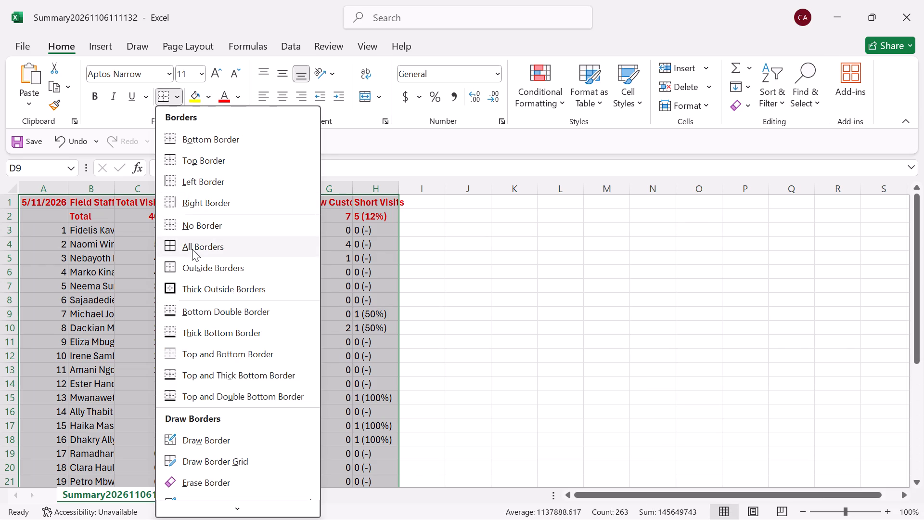
left_click(192, 249)
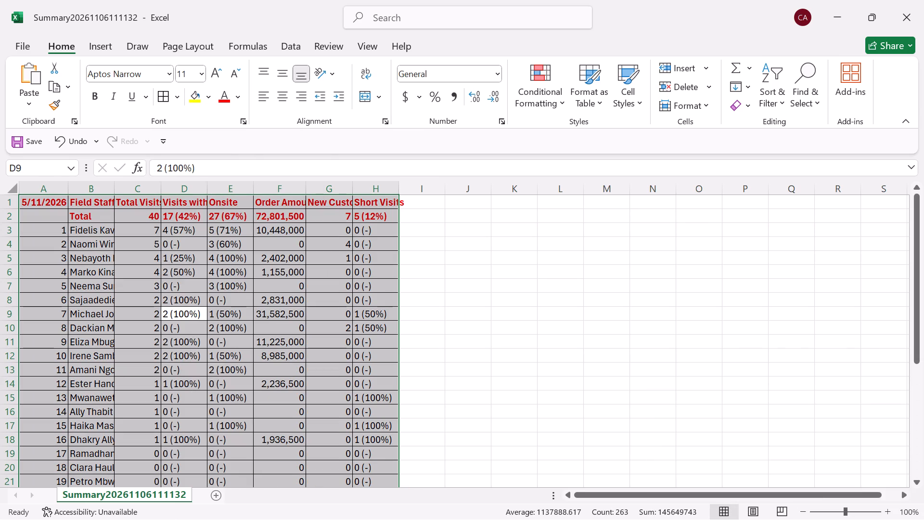
AutoFit all column widths in the sheet to their contents.
left_click(9, 183)
double_click(68, 191)
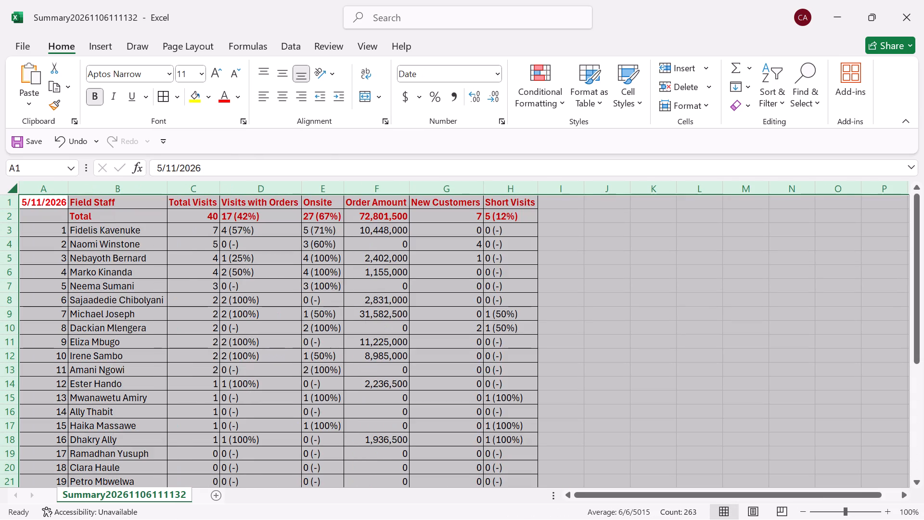
Cut the whole formatted Silverlands summary table to the clipboard.
left_click(135, 312)
key("ctrl+a")
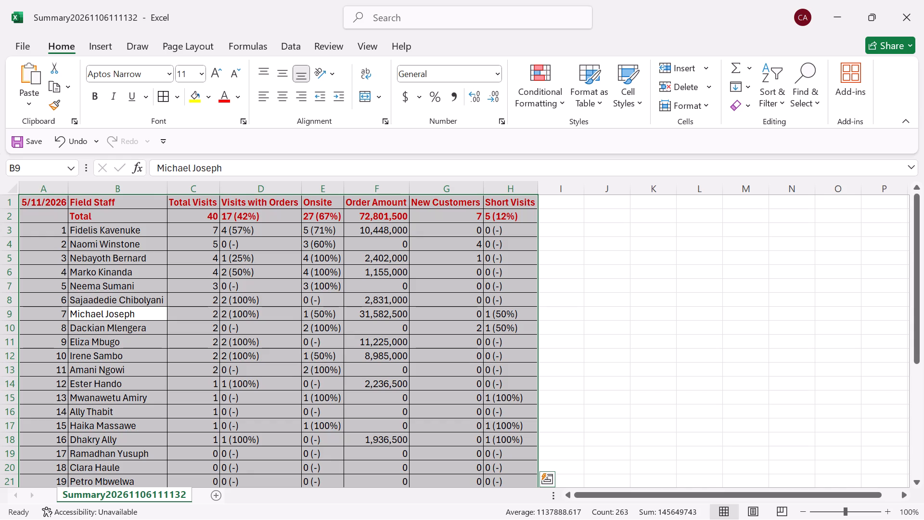
key("ctrl+x")
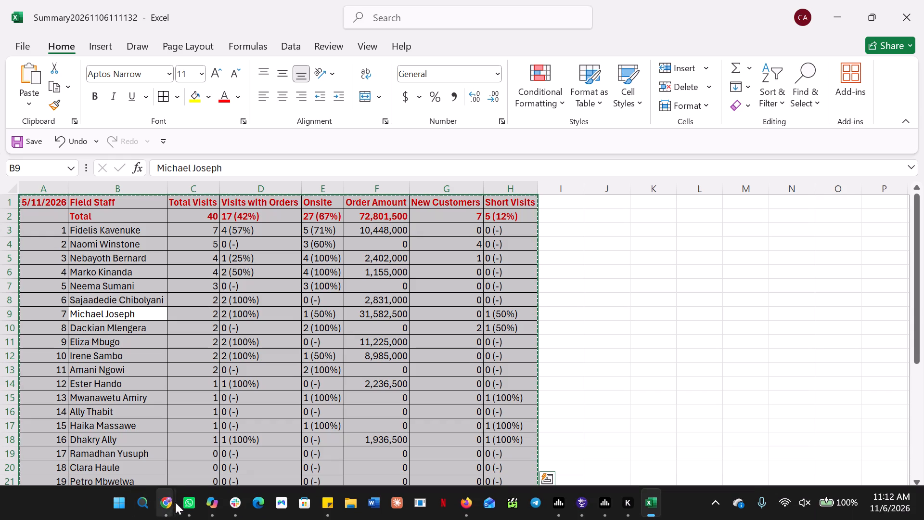
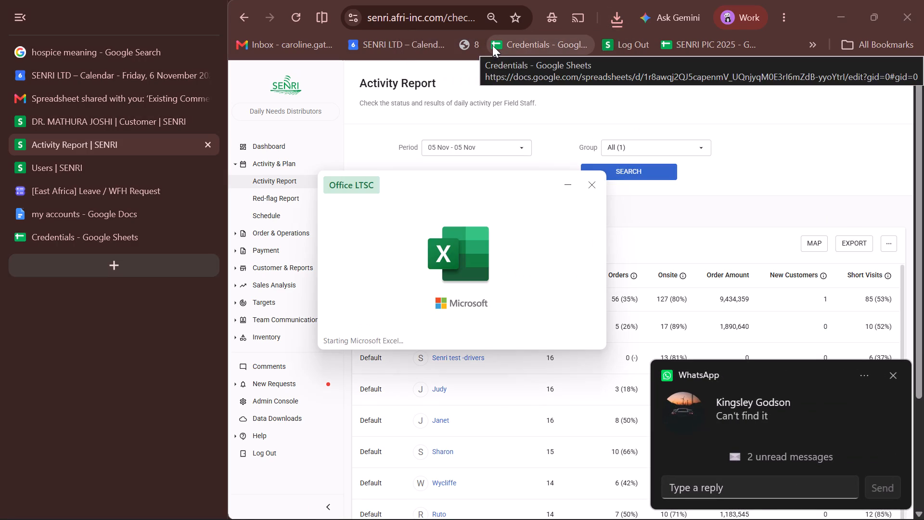
Number the field staff rows in column A sequentially from 1 to 11, replacing the Default group entries.
left_click(33, 235)
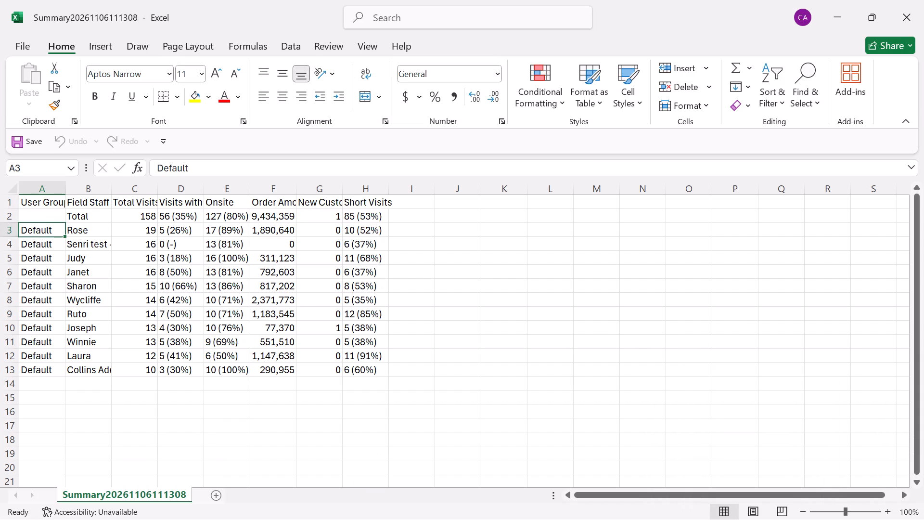
key("1")
key("Return")
key("2")
key("Return")
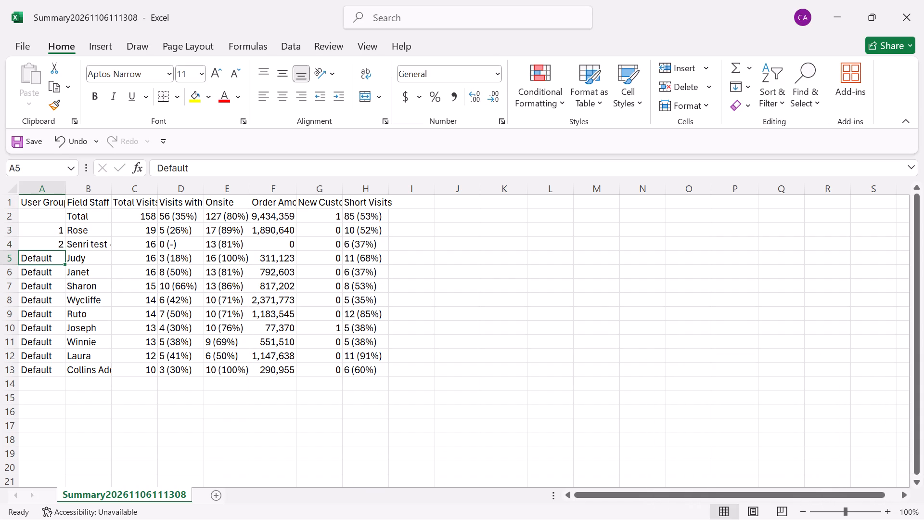
left_click_drag(51, 225, 51, 241)
double_click(64, 248)
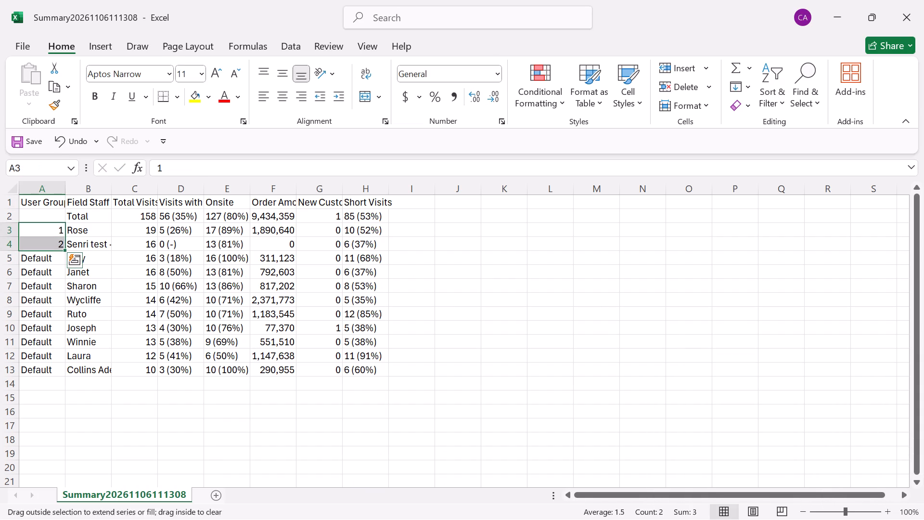
Replace the User Group header in cell A1 with the date 5/11/2026.
left_click(43, 199)
type("11/1")
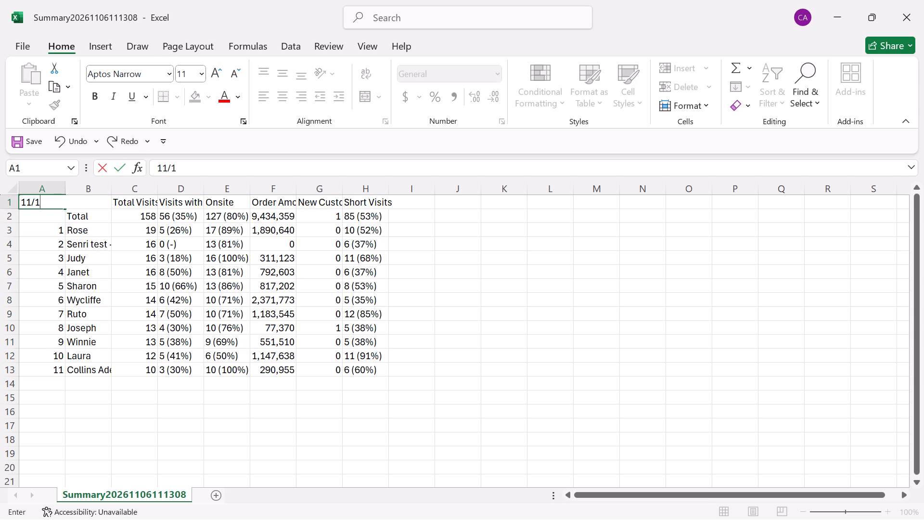
key("BackSpace")
key("BackSpace")
key("BackSpace")
key("BackSpace")
type("5/11/2026")
key("Return")
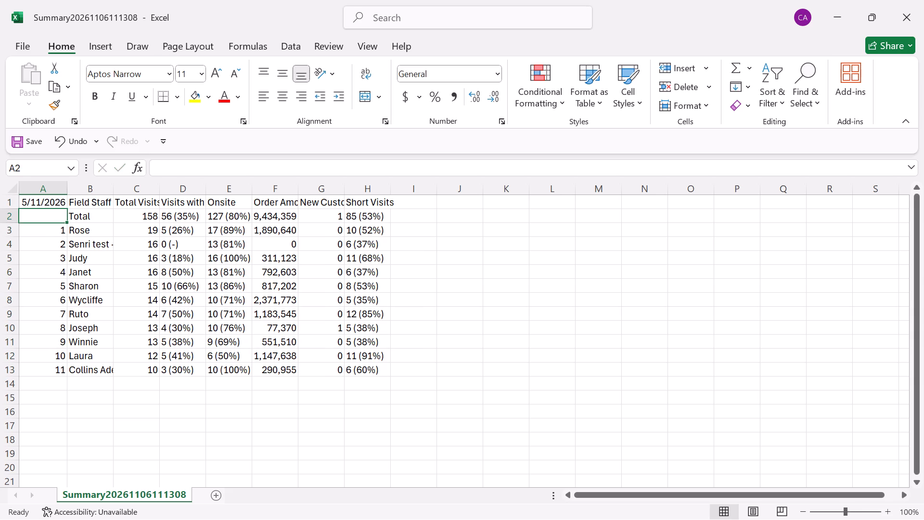
Format rows 1 and 2, the header and Total rows, as bold red text.
left_click_drag(12, 201, 10, 213)
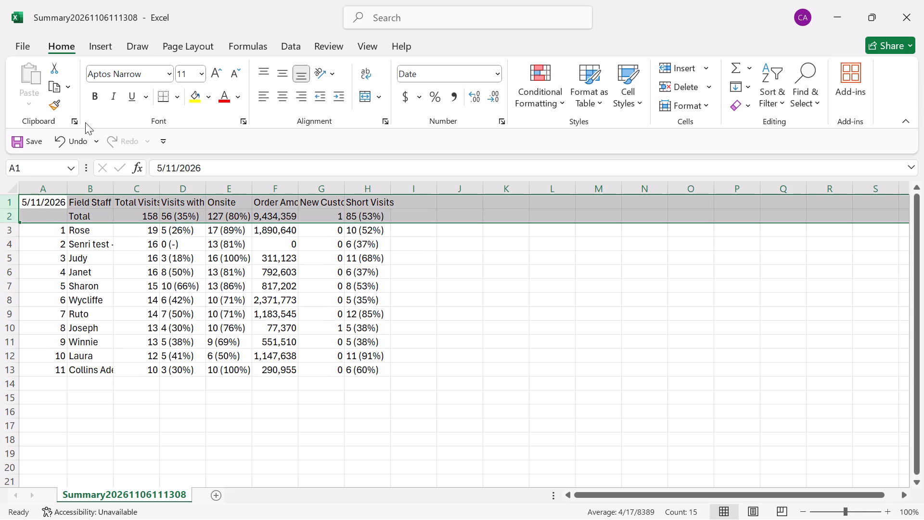
left_click(96, 104)
left_click(217, 91)
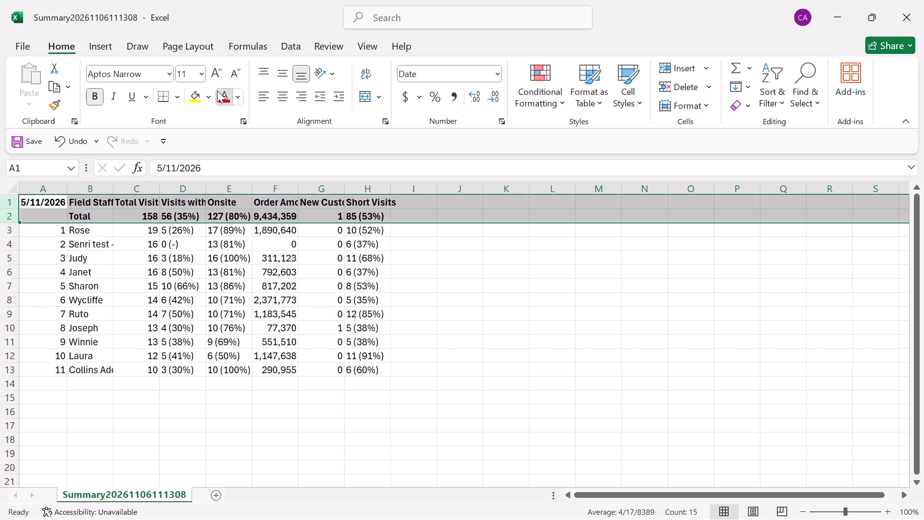
Apply All Borders to the whole Daily Needs Distributors summary table.
left_click(194, 295)
key("ctrl+a")
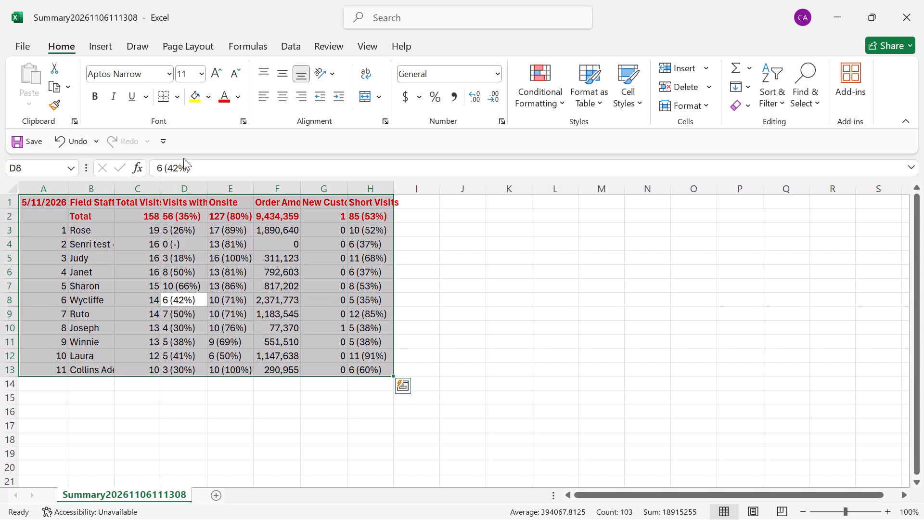
left_click(182, 101)
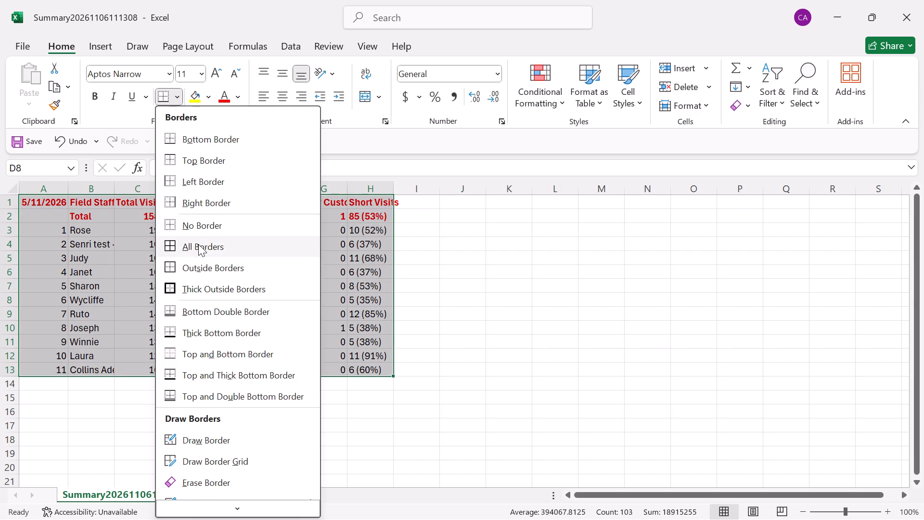
left_click(198, 244)
AutoFit all column widths in the sheet to their contents.
left_click_drag(15, 187, 55, 192)
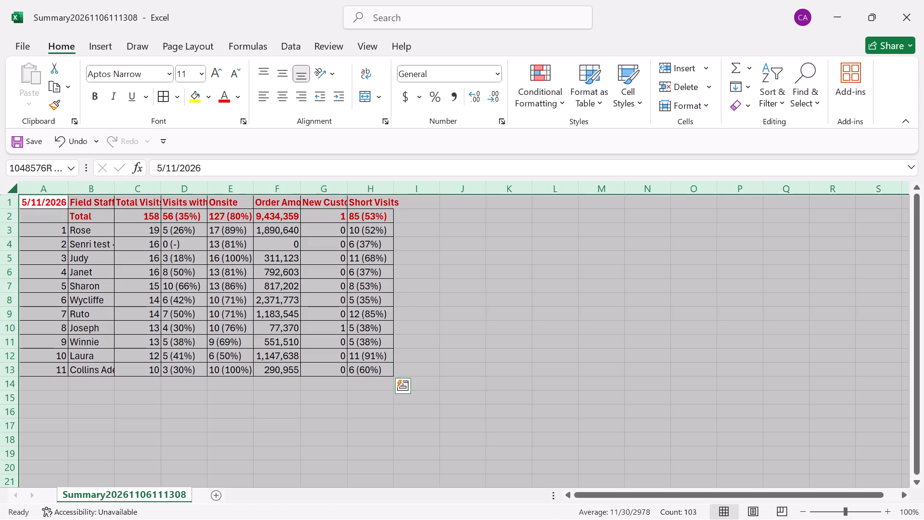
left_click_drag(55, 192, 68, 186)
left_click(68, 186)
left_click_drag(68, 186, 107, 276)
left_click(107, 276)
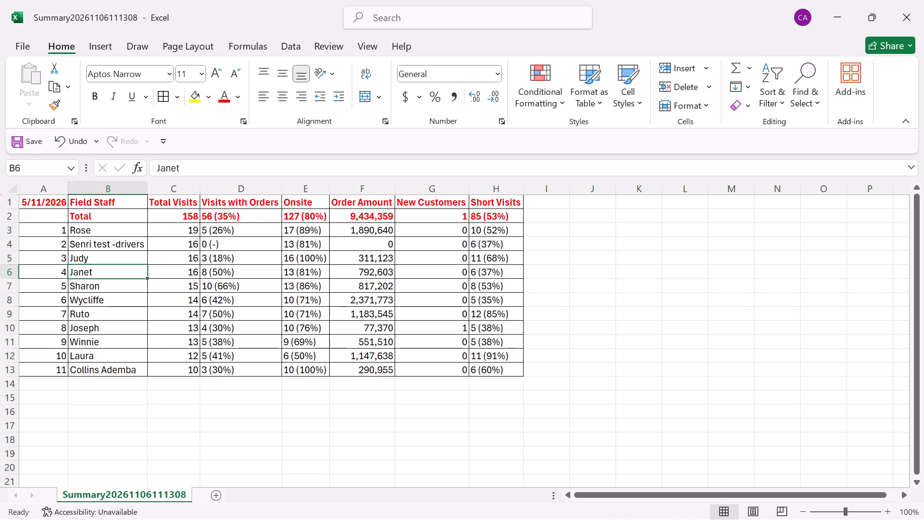
Cut the whole formatted Daily Needs Distributors summary table to the clipboard.
key("ctrl+a")
key("ctrl+x")
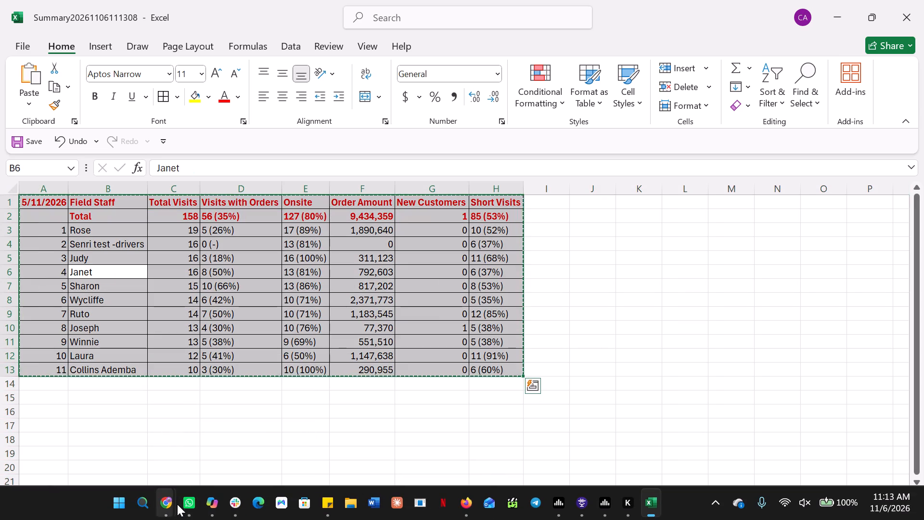
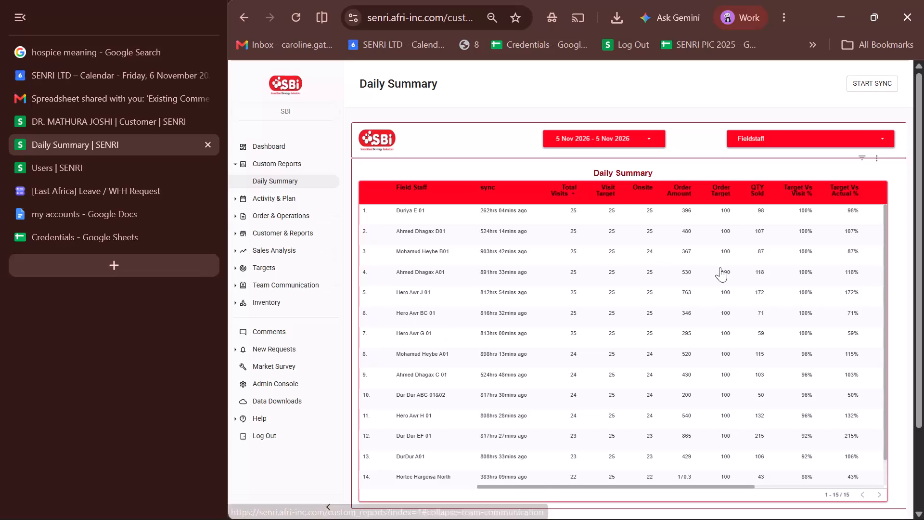
Export the SBI Daily Summary table for 5 Nov 2026 in CSV (Excel) format.
left_click(877, 167)
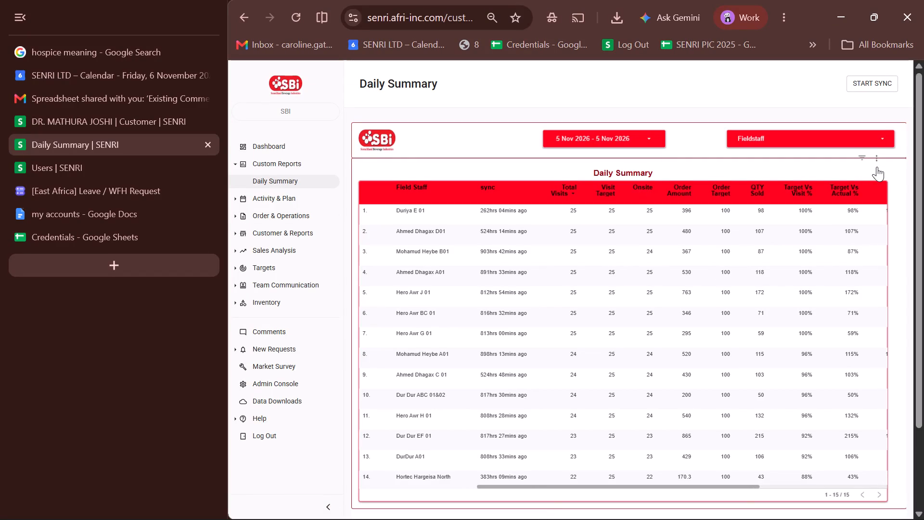
left_click(874, 153)
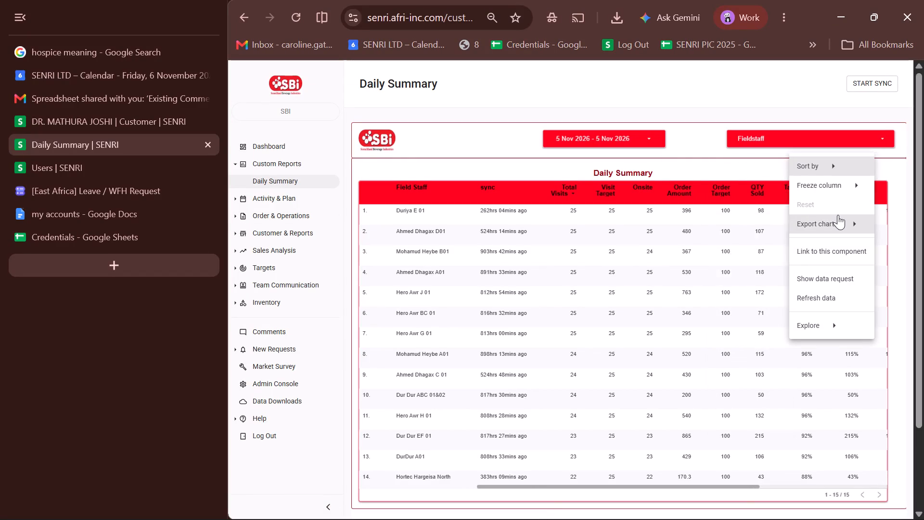
left_click(724, 224)
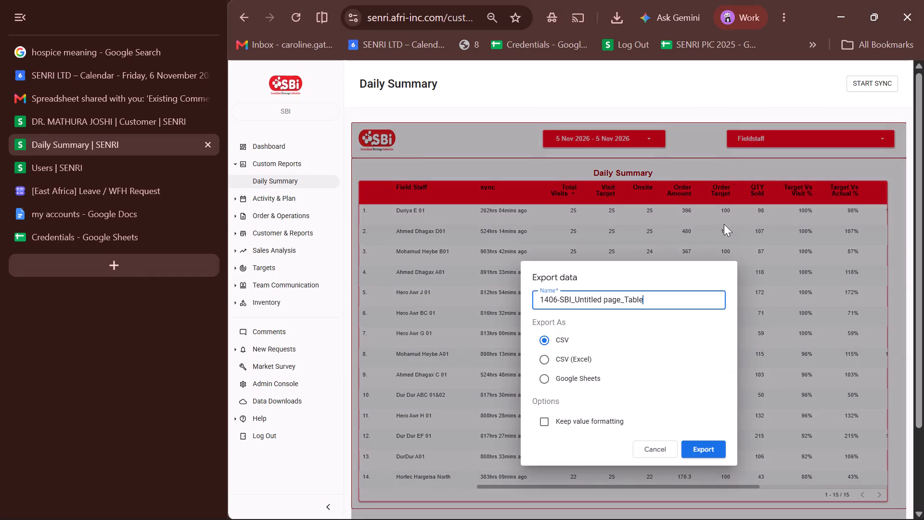
left_click_drag(565, 370, 562, 359)
left_click(562, 359)
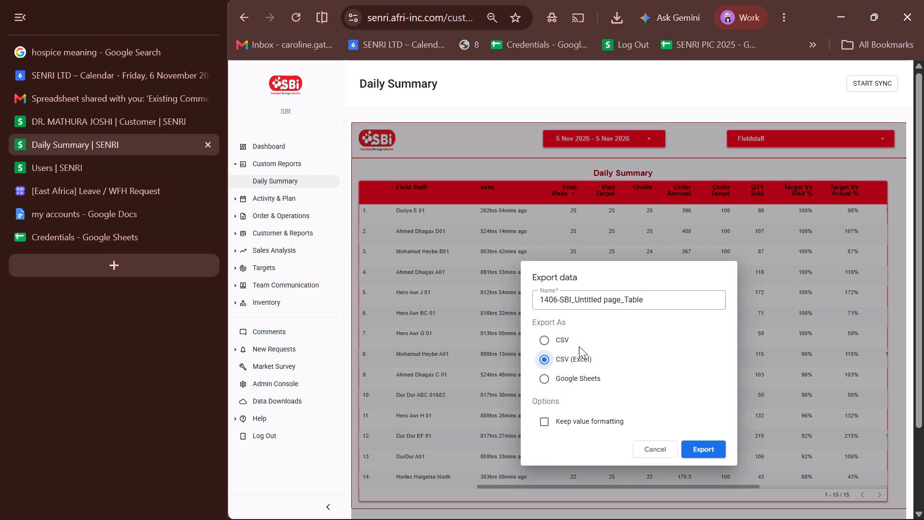
left_click(706, 451)
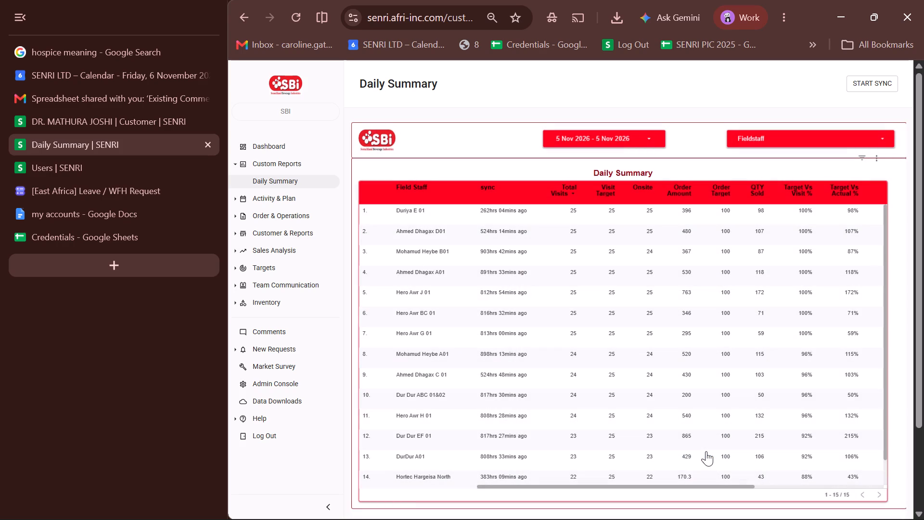
Run the Activity Report for yesterday, 05 Nov, across all groups and download its attendance file.
left_click(286, 200)
left_click(271, 205)
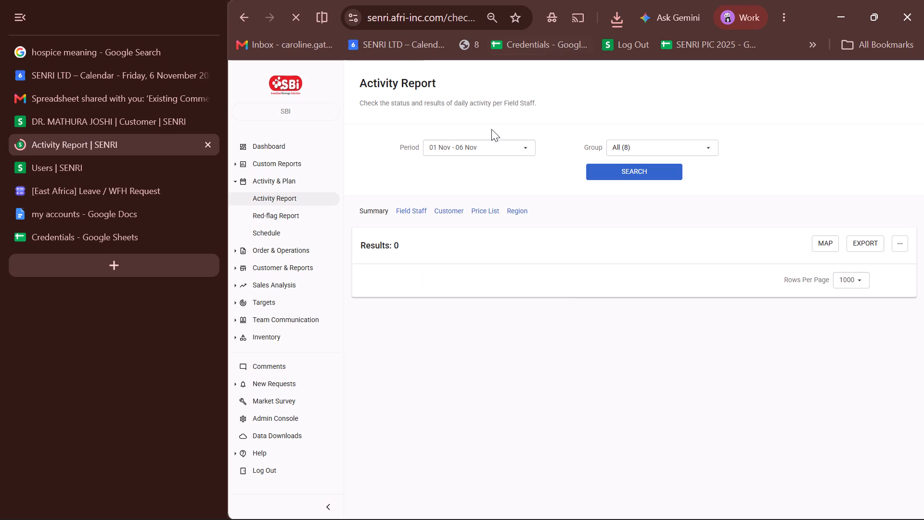
left_click(481, 145)
left_click(458, 183)
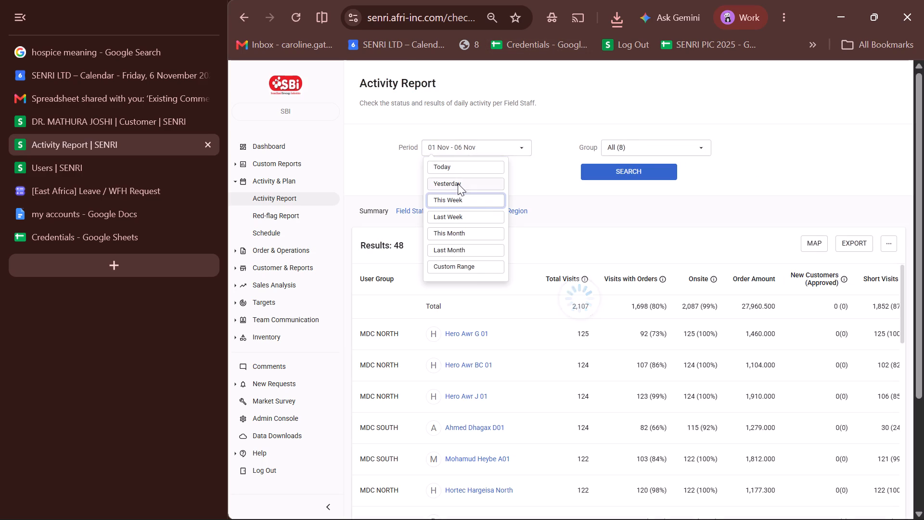
left_click(613, 173)
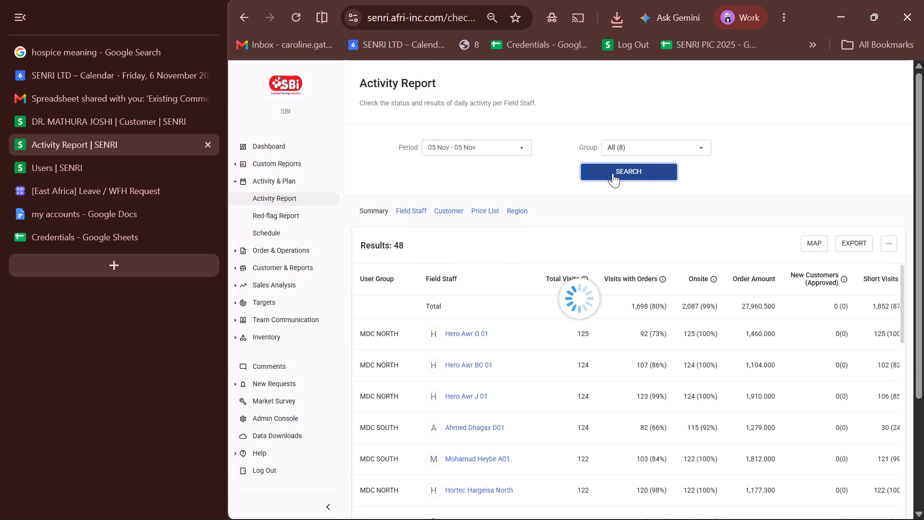
triple_click(613, 173)
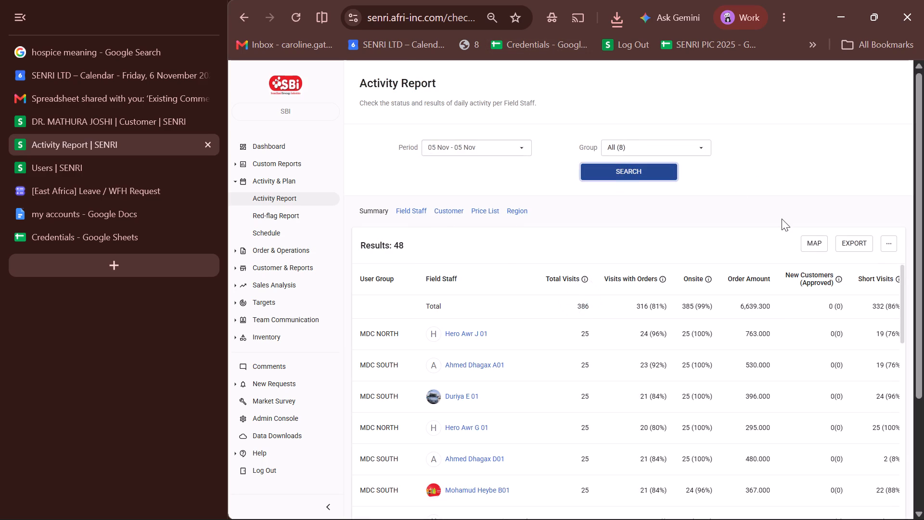
left_click(889, 244)
left_click(859, 268)
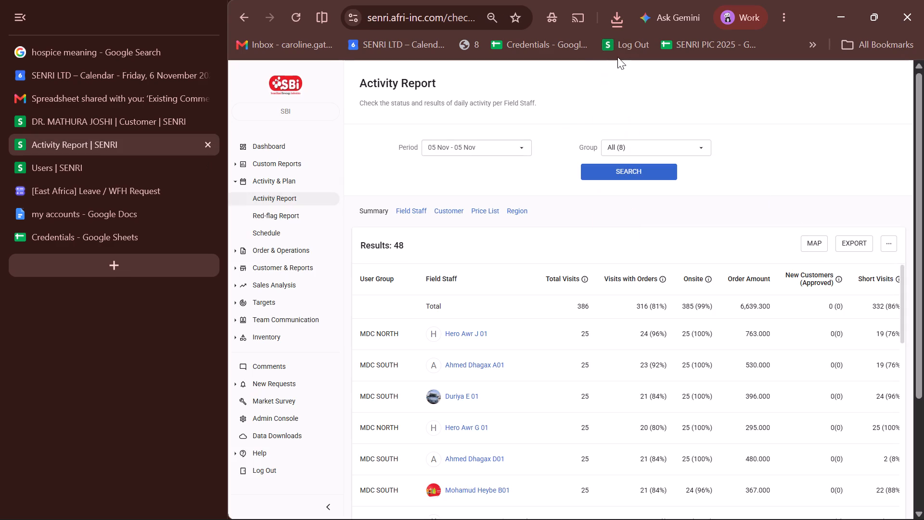
Open the downloaded 20261106_attendance (13) file in Excel.
left_click(612, 11)
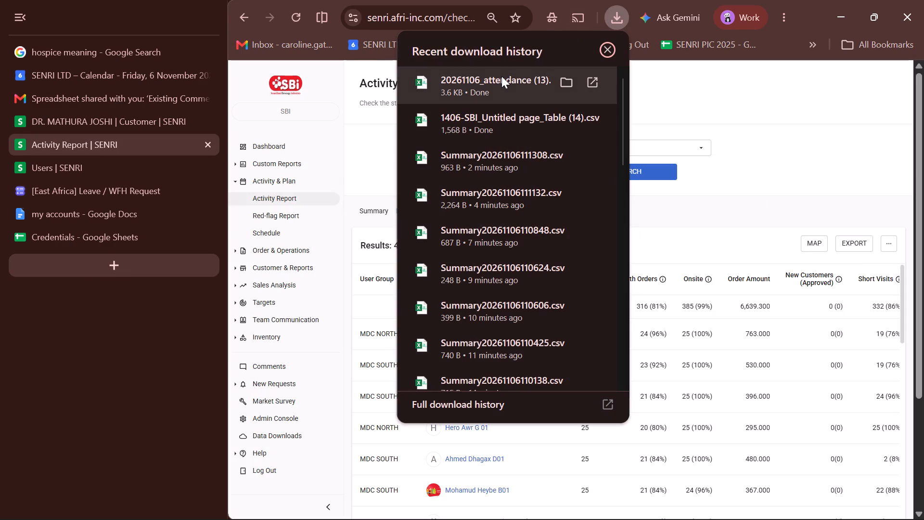
left_click(501, 76)
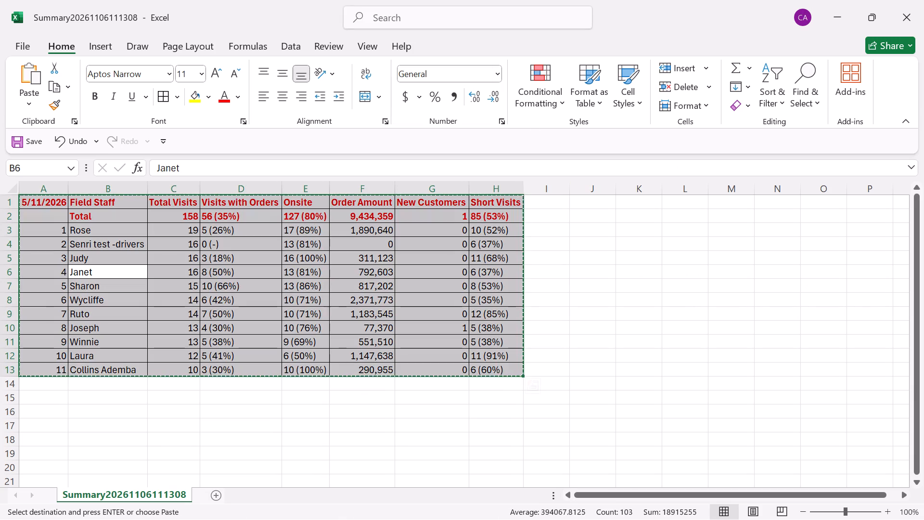
left_click(539, 207)
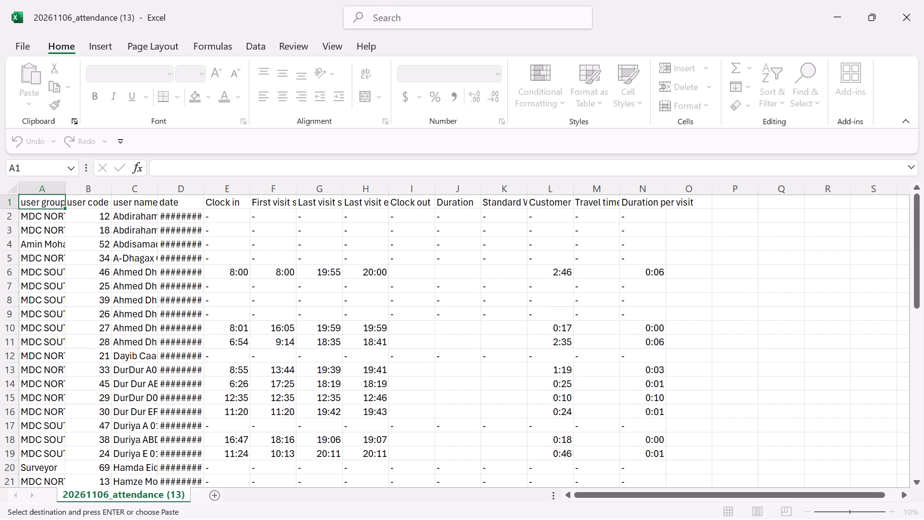
left_click(470, 253)
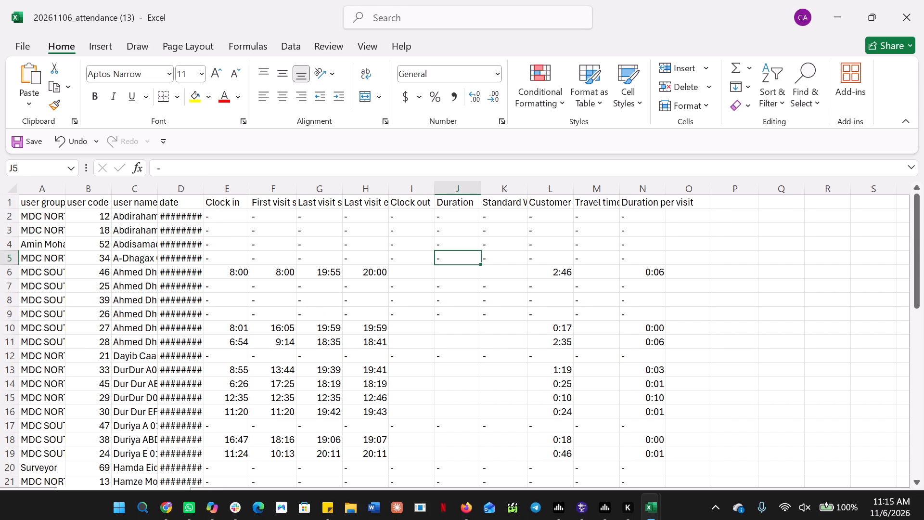
left_click(600, 456)
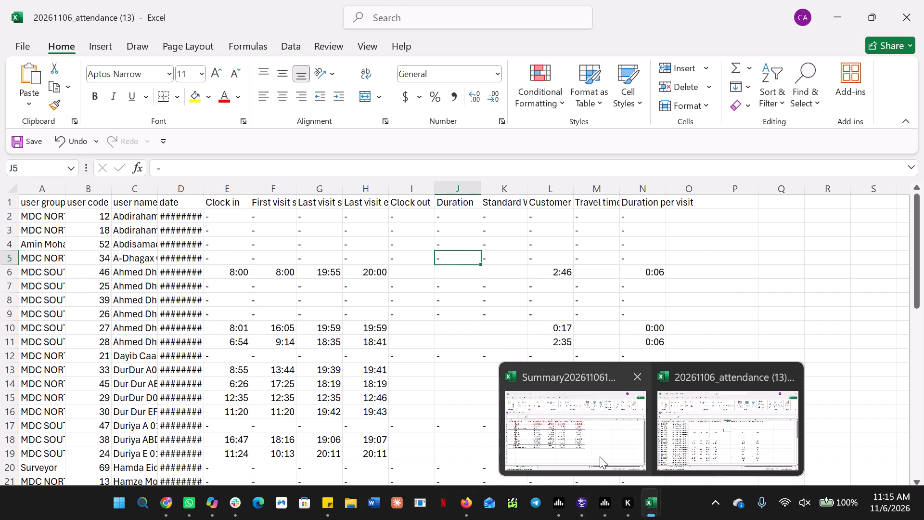
left_click(906, 17)
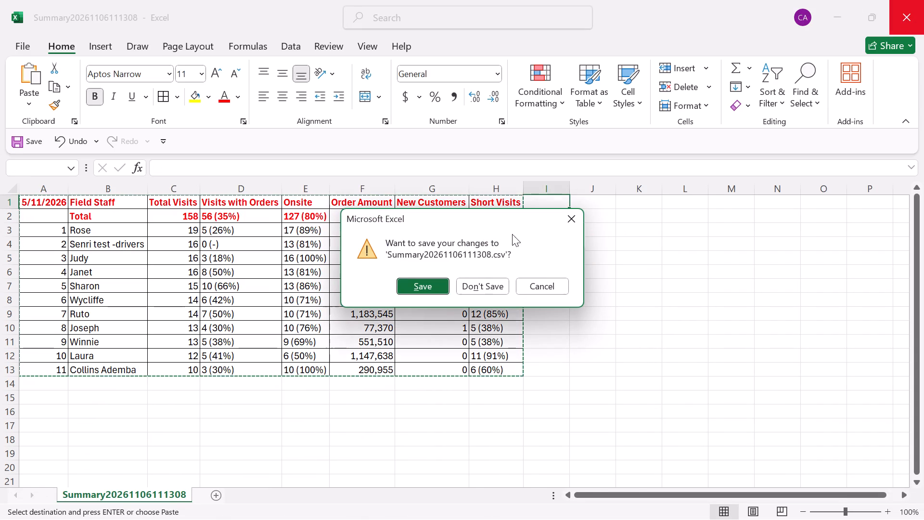
left_click(486, 285)
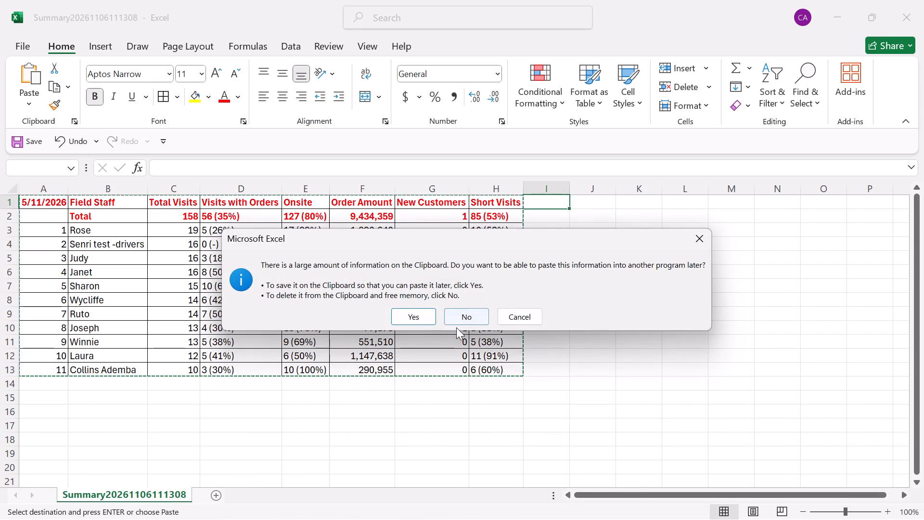
left_click(456, 327)
left_click(457, 325)
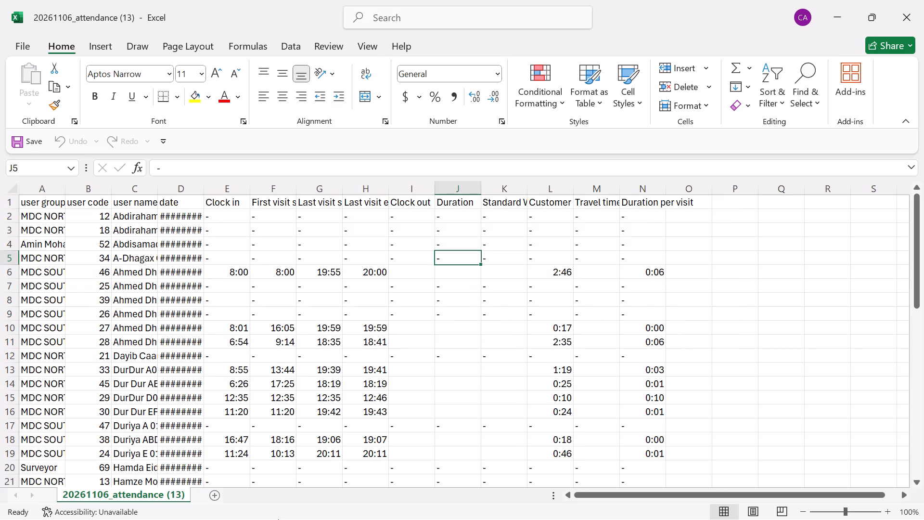
Switch back to Chrome and open the downloaded 1406-SBI_Untitled page_Table (14) file in Excel.
left_click(123, 450)
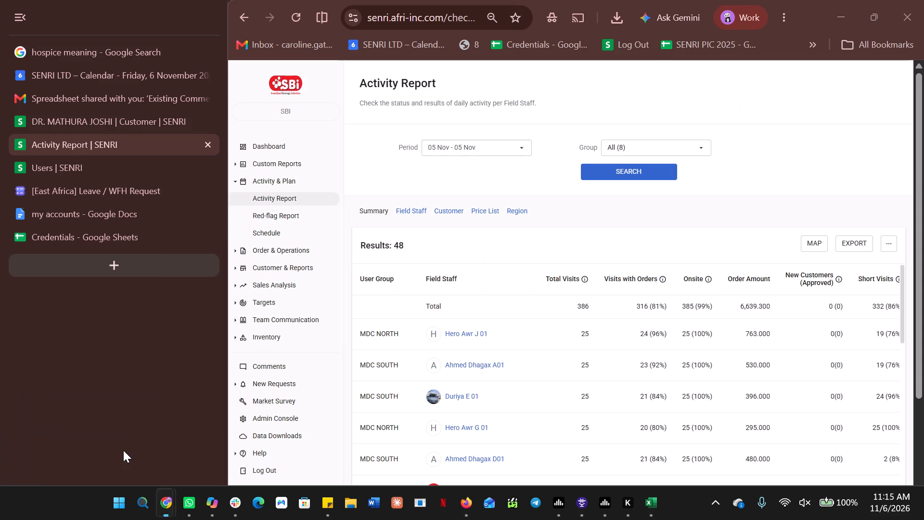
left_click(615, 24)
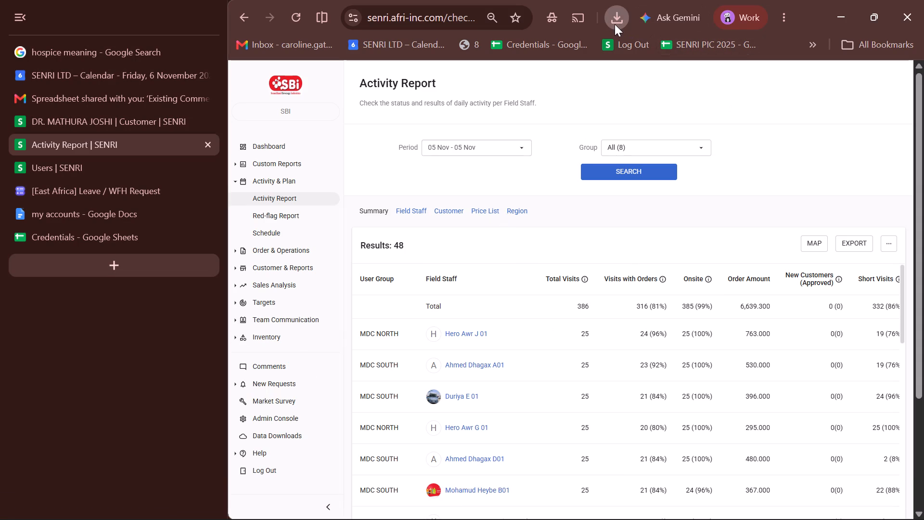
left_click(520, 119)
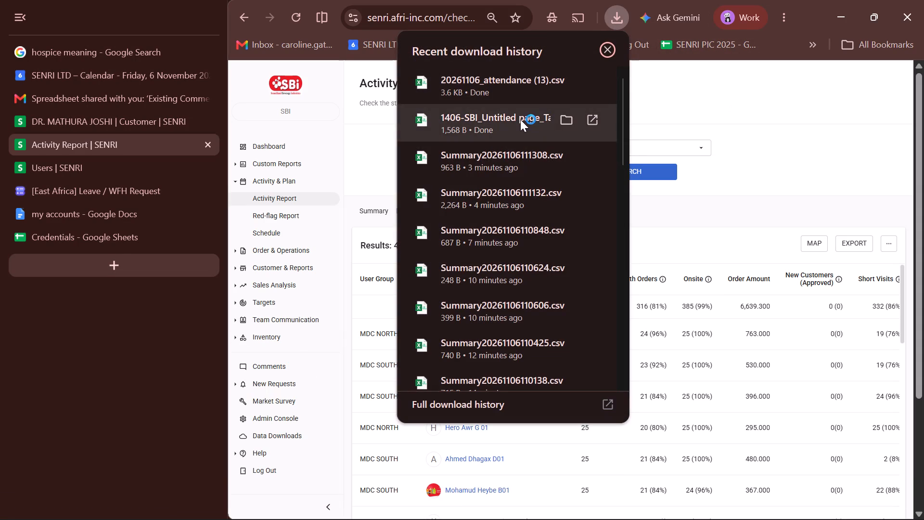
Arrange the SBI summary table and attendance workbooks side by side.
left_click_drag(763, 283, 643, 221)
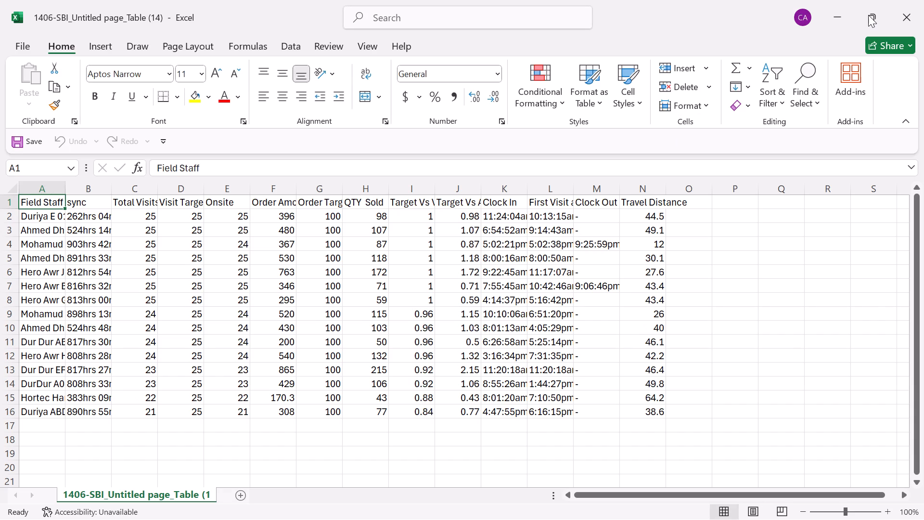
left_click(797, 41)
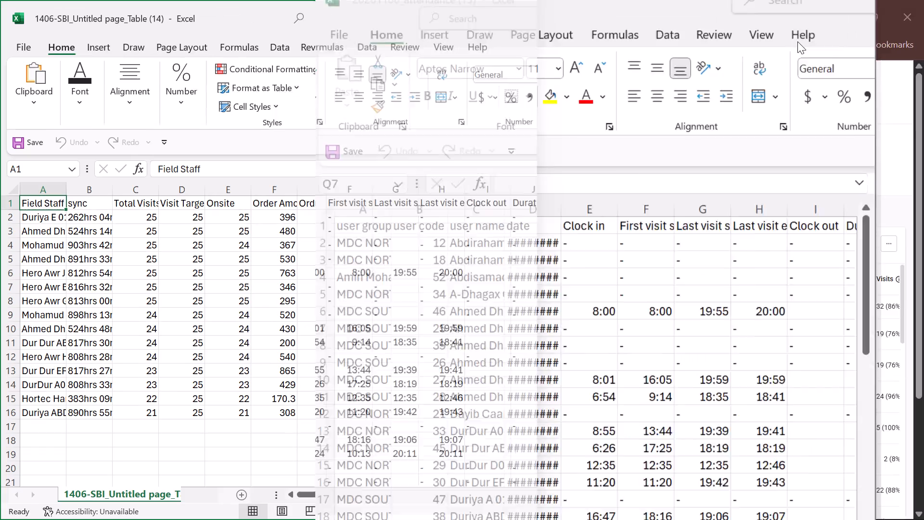
In Clock Out cell M2, enter an XLOOKUP of A2 against attendance column C, returning Clock out column I with exact match 0.
scroll(372, 303, "left", 3)
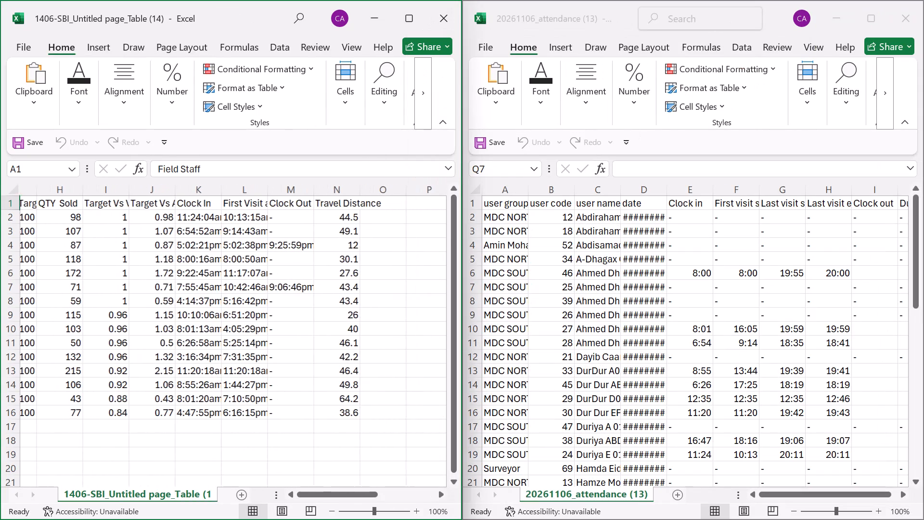
left_click(284, 222)
key("equal")
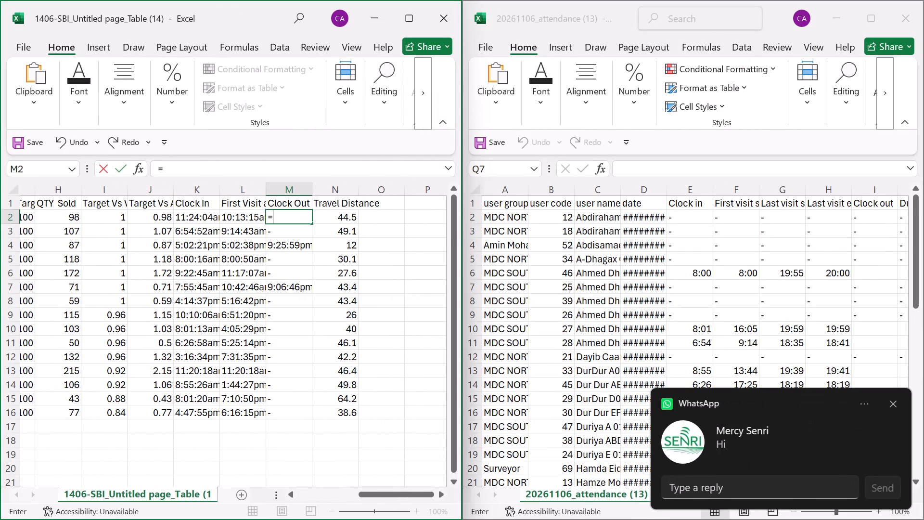
key("x")
double_click(289, 239)
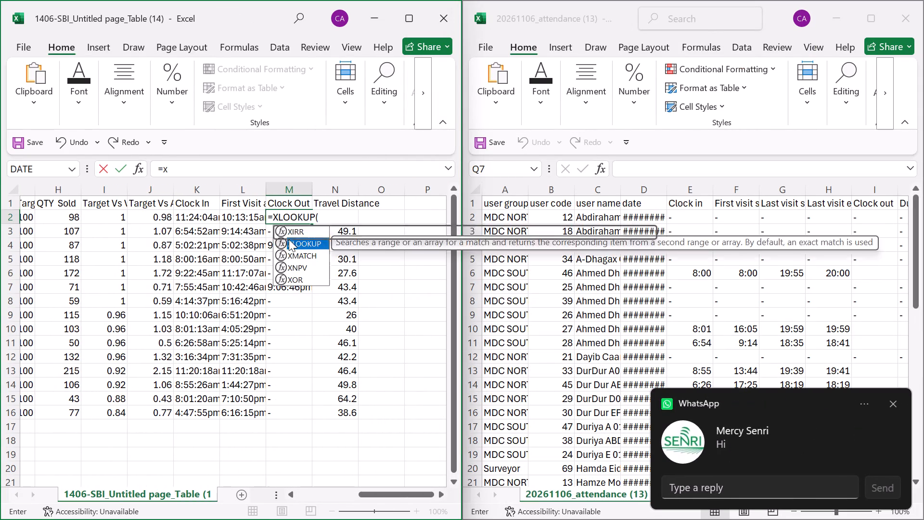
scroll(234, 262, "right", 4)
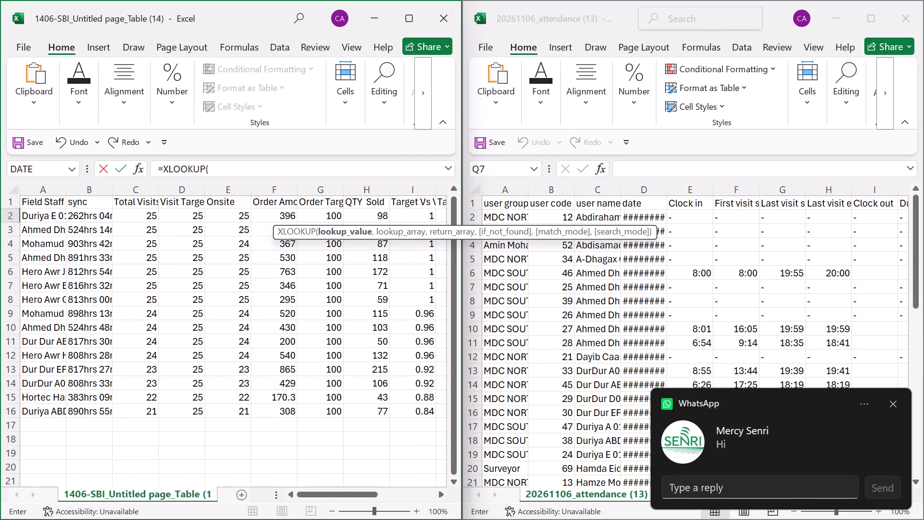
left_click(44, 216)
key("comma")
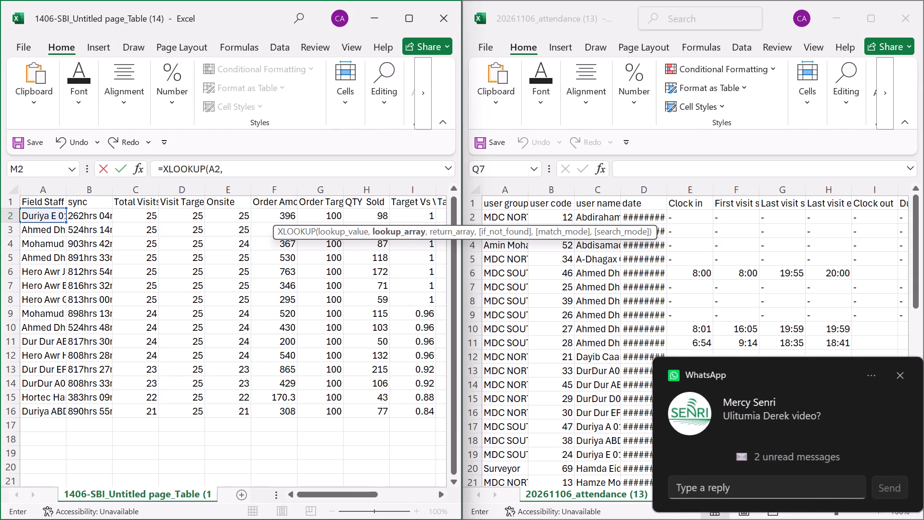
double_click(594, 192)
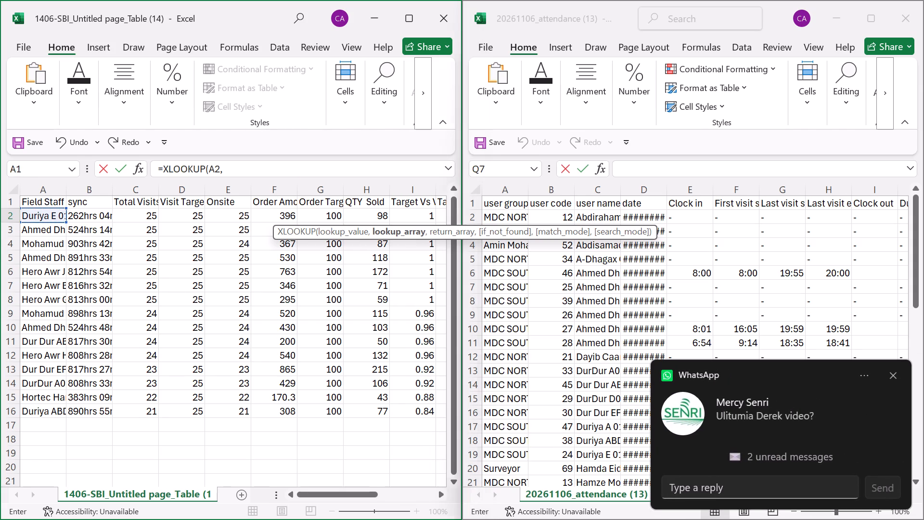
key("comma")
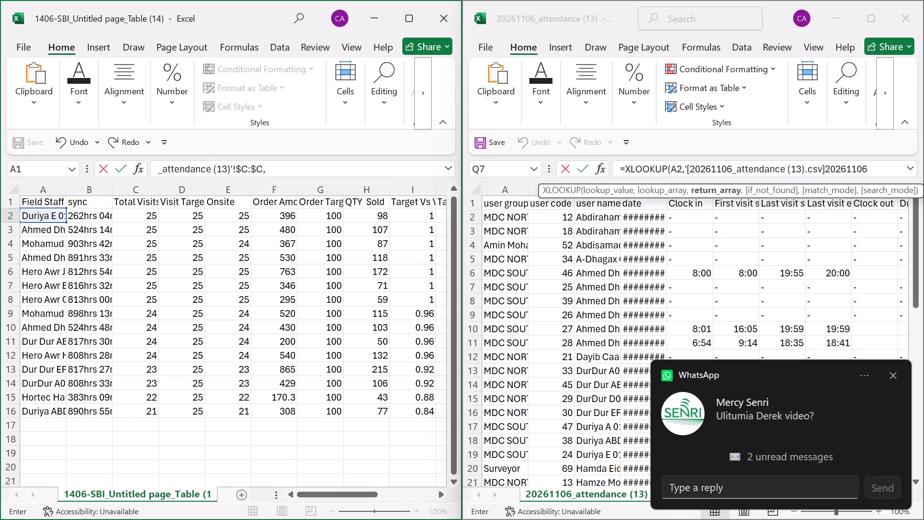
scroll(744, 244, "left", 2)
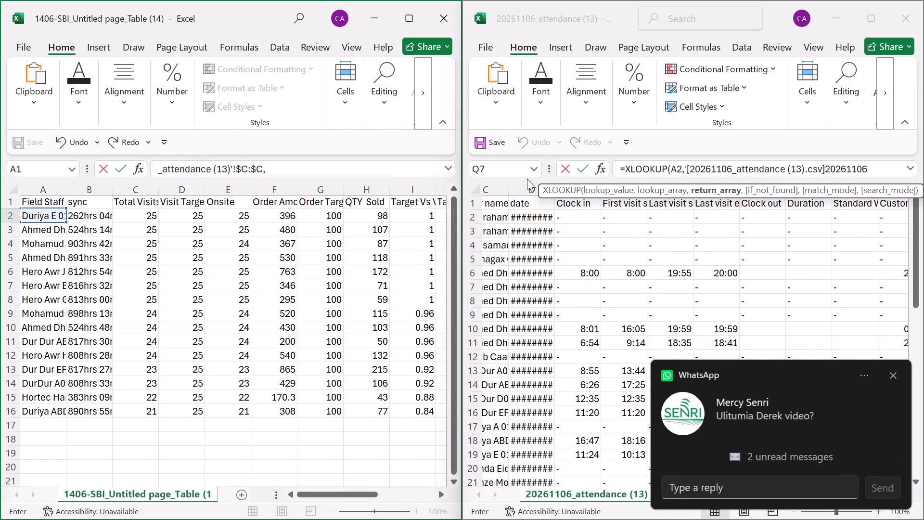
left_click_drag(539, 189, 537, 56)
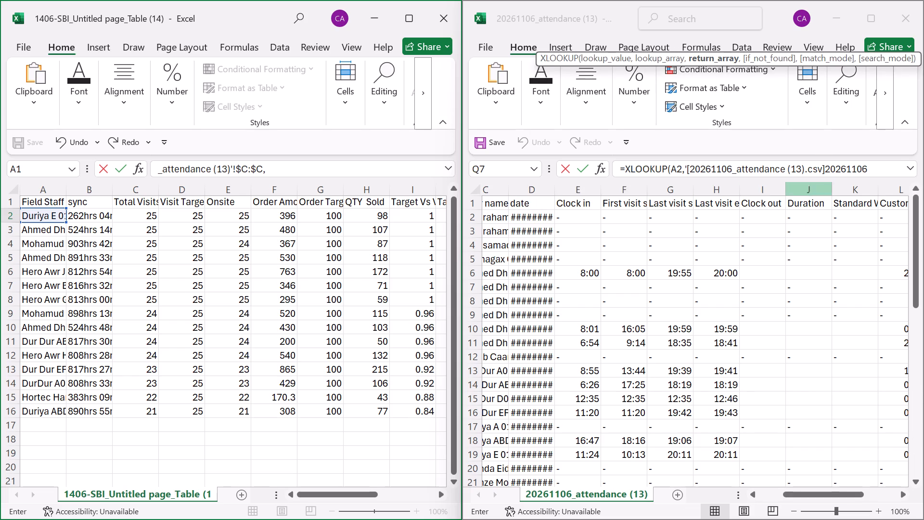
left_click(763, 187)
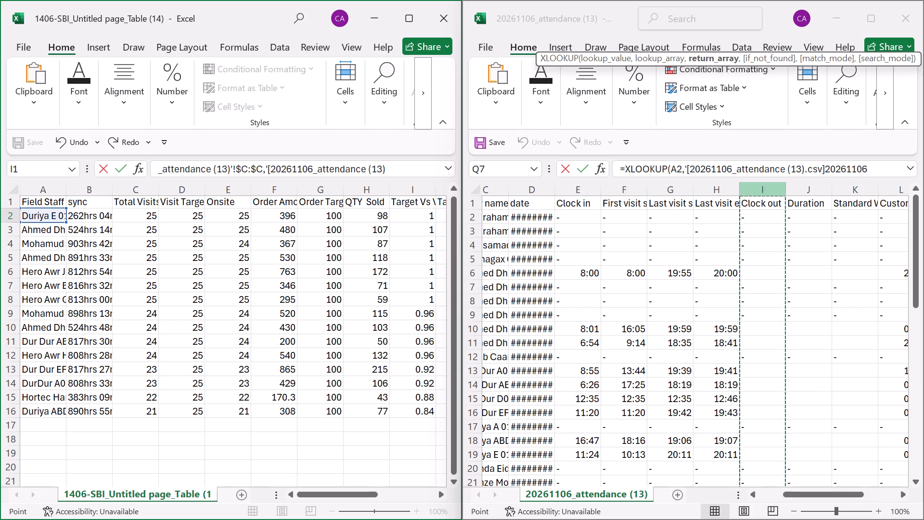
type(",,0")
key("Return")
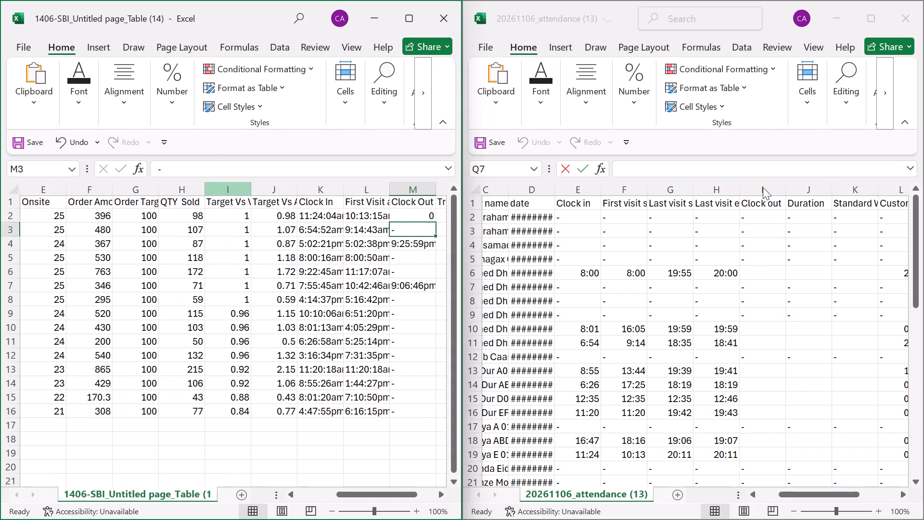
Fill the XLOOKUP formula in Clock Out cell M2 down through M16.
left_click_drag(418, 215, 433, 220)
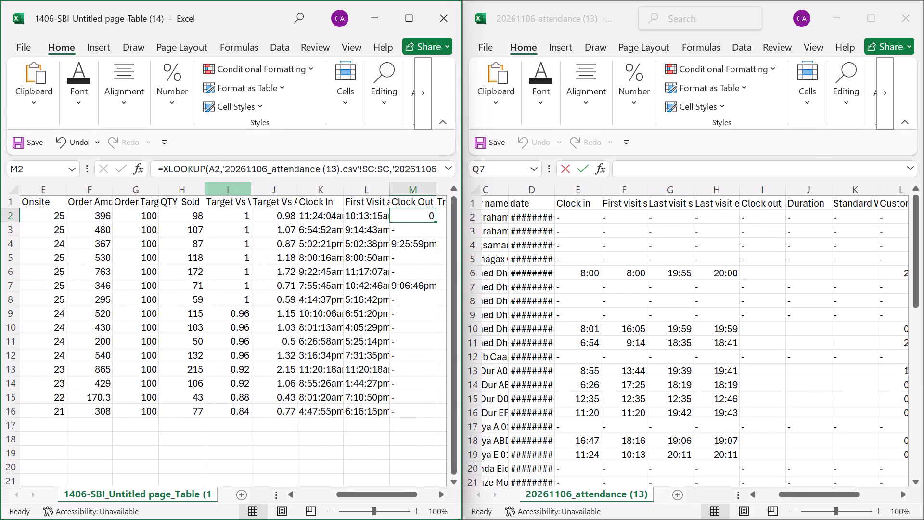
left_click_drag(433, 220, 435, 221)
left_click_drag(435, 221, 427, 413)
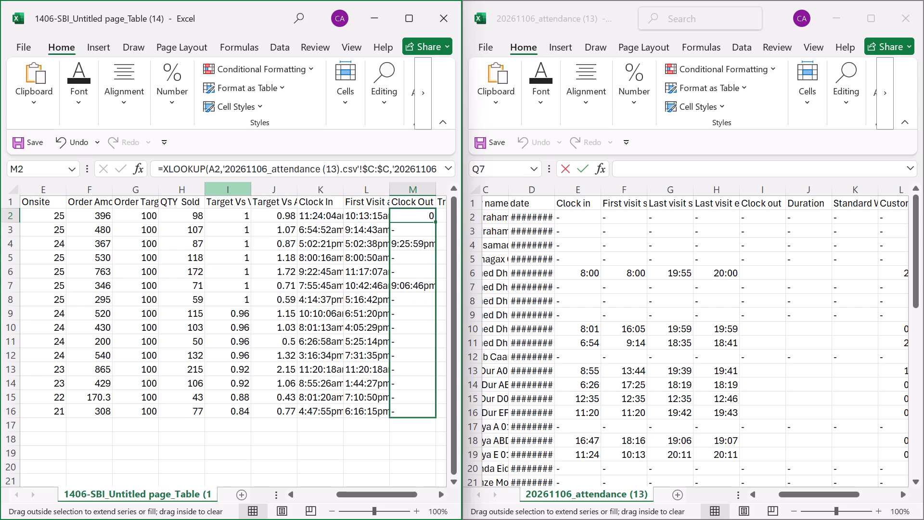
left_click_drag(427, 413, 427, 415)
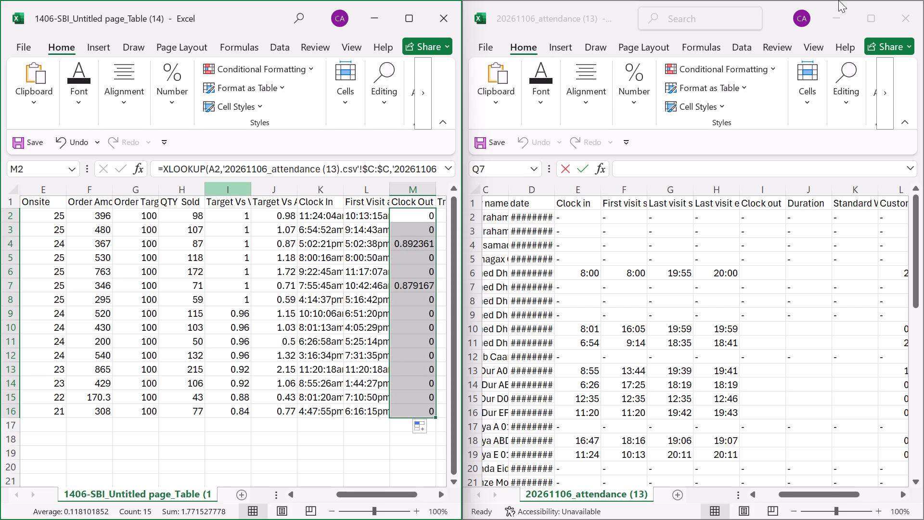
Maximize the SBI summary window and format the Clock Out values M2:M16 as Time, type 1:30 PM.
left_click(412, 24)
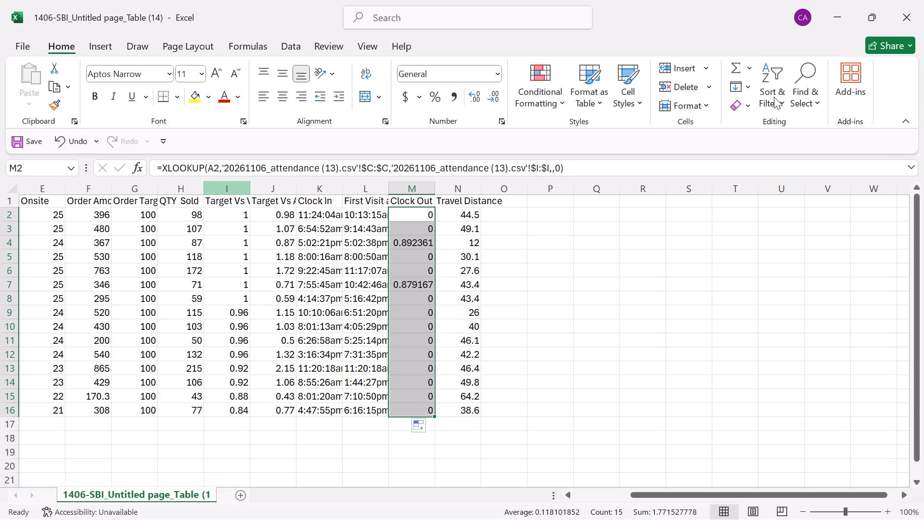
left_click(504, 119)
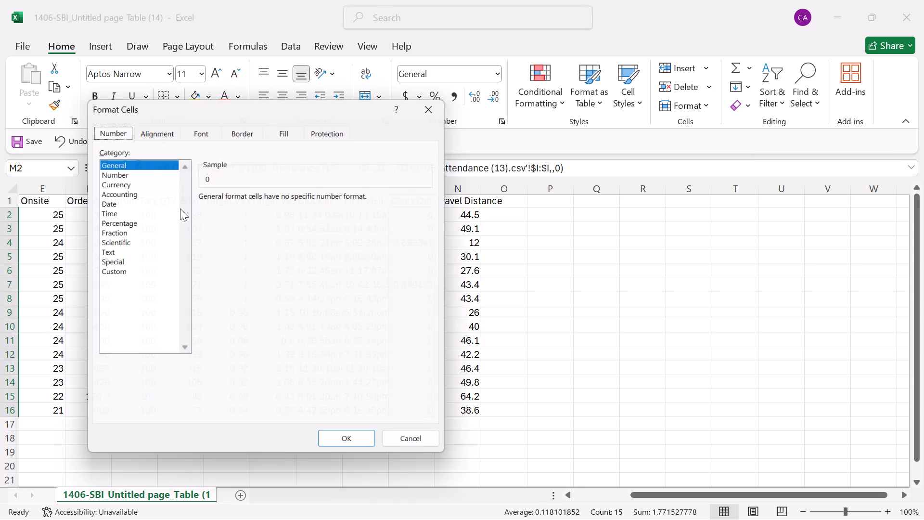
left_click(115, 209)
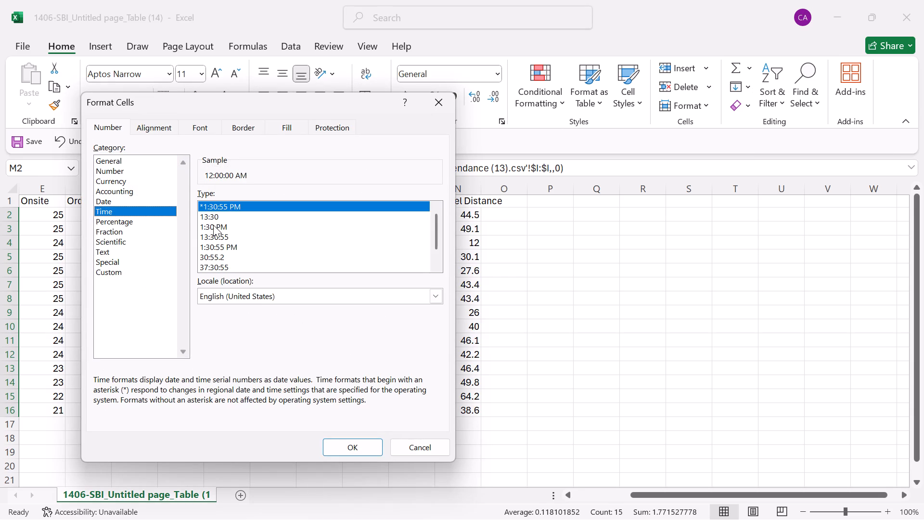
left_click(213, 225)
left_click(333, 453)
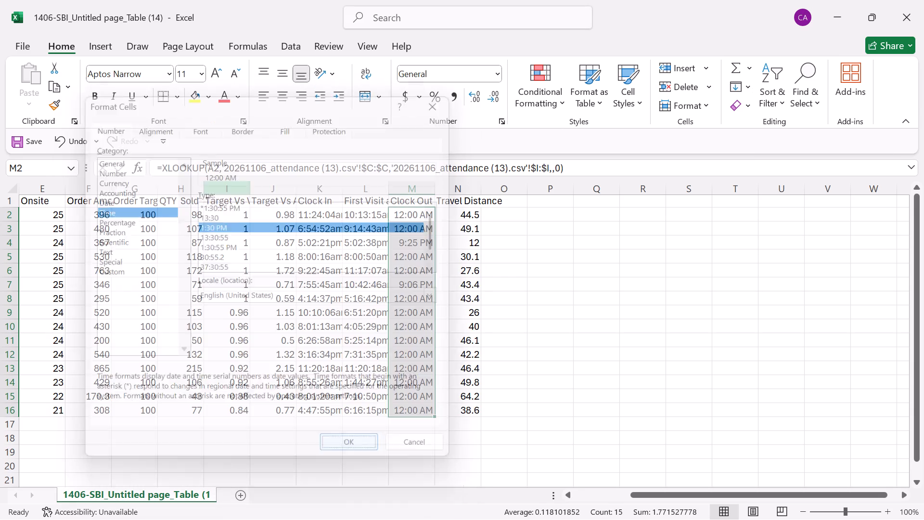
Replace the Field Staff heading in cell A1 with the date 5/11/2026.
scroll(326, 361, "right", 3)
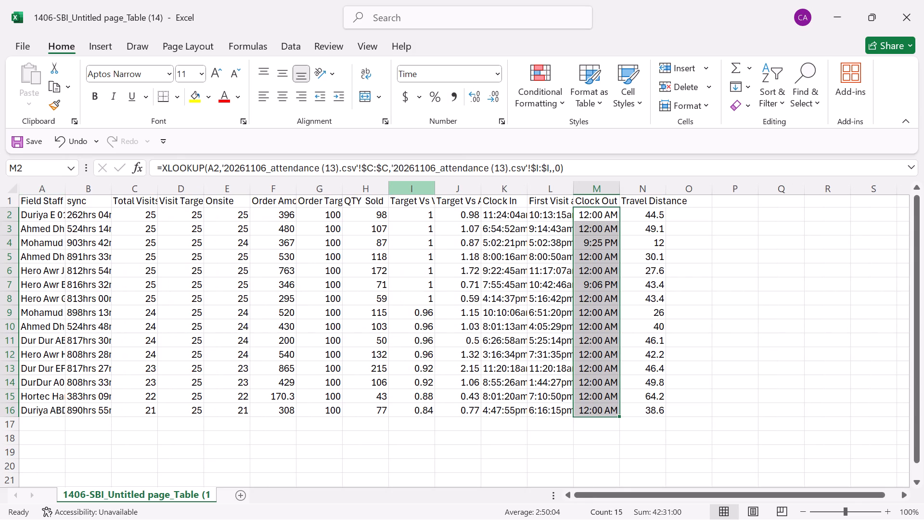
left_click(41, 203)
key("1")
key("BackSpace")
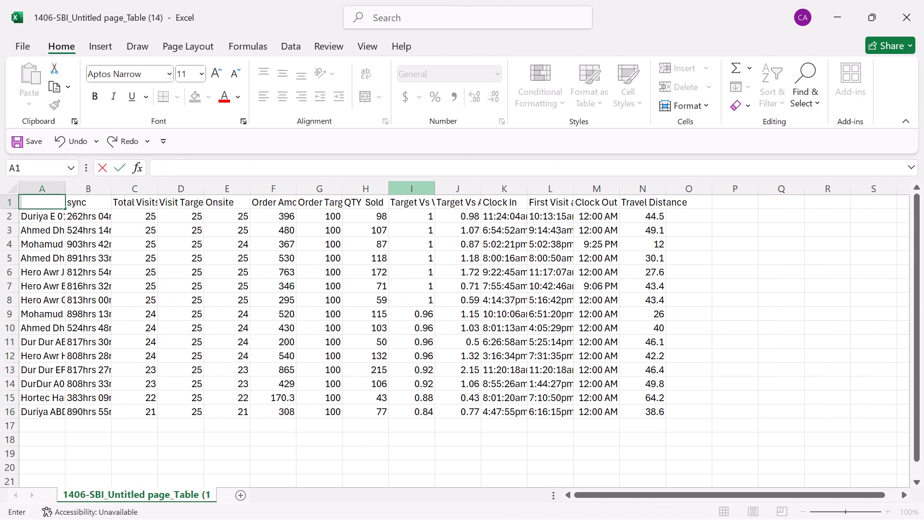
type("5/11/")
type("2026")
key("Return")
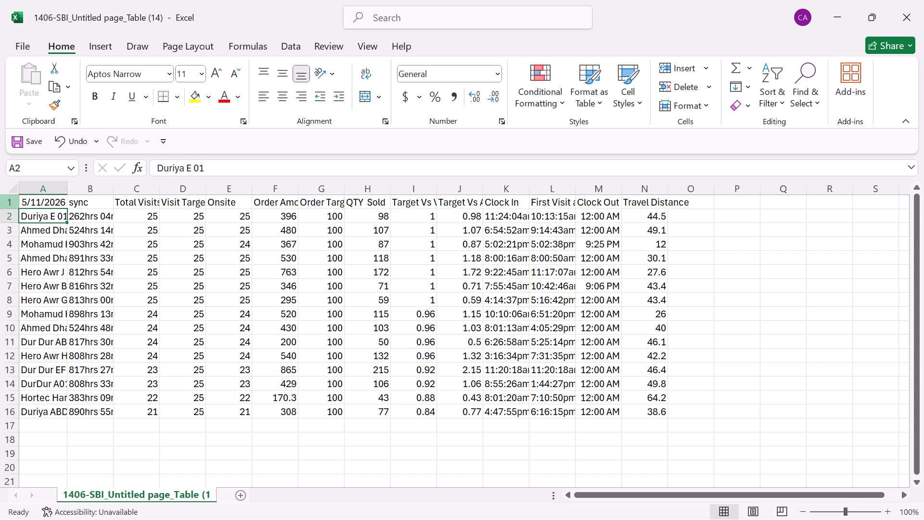
Make the header row 1 text bold and red.
left_click(12, 200)
left_click(94, 101)
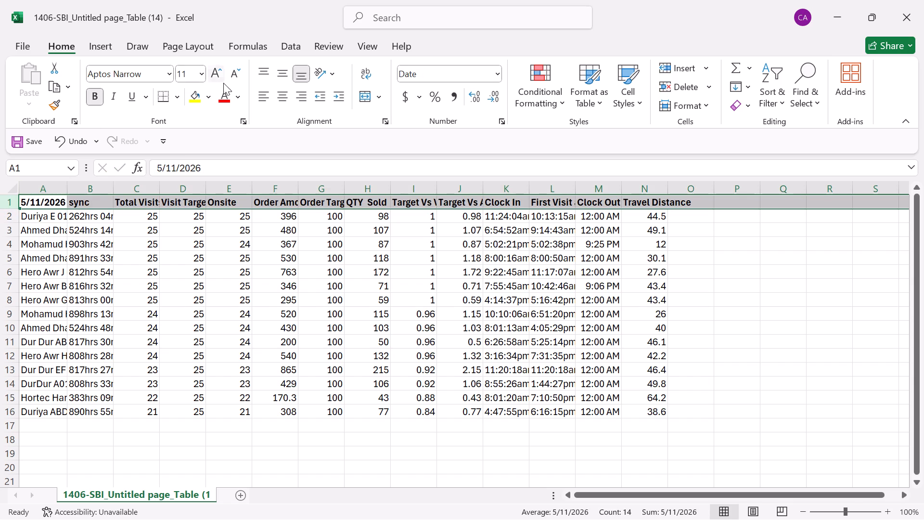
left_click(225, 96)
Apply All Borders to the whole summary table, A1:N16.
left_click(133, 265)
key("ctrl+a")
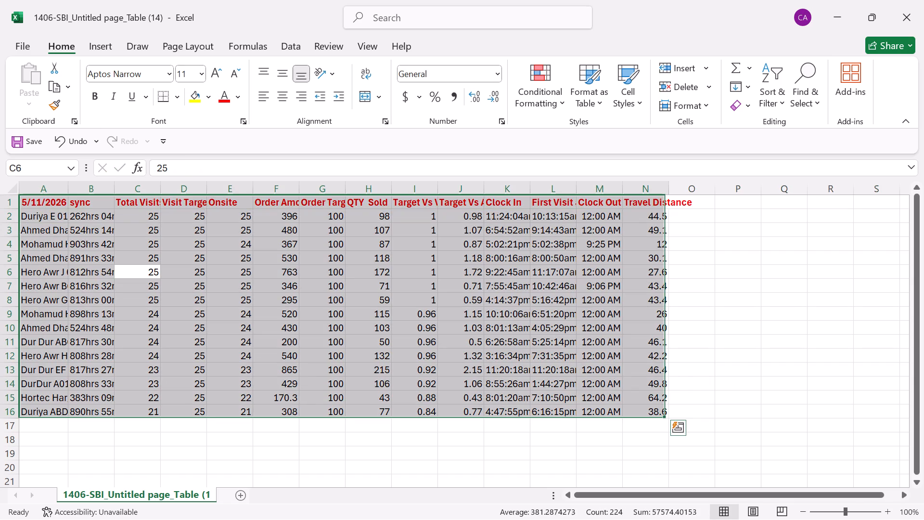
left_click(179, 101)
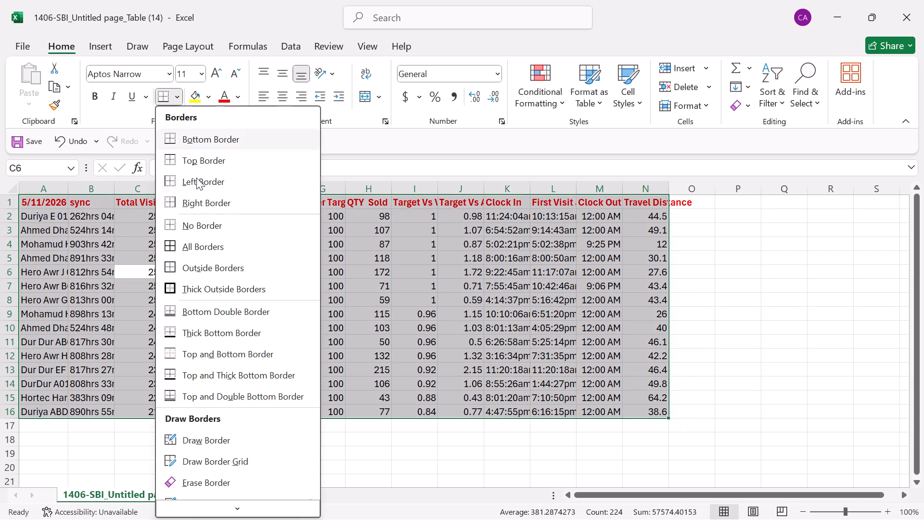
left_click(199, 246)
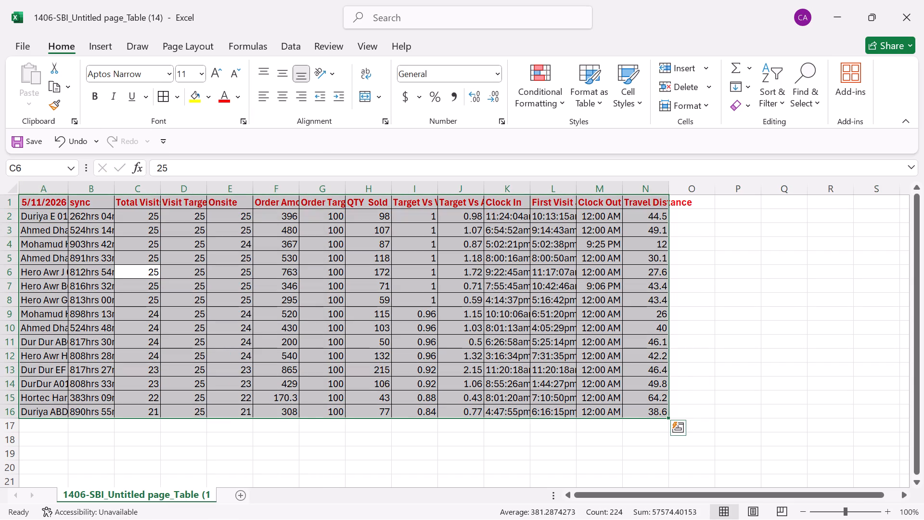
AutoFit the widths of all columns in the sheet to their contents.
left_click(5, 183)
double_click(66, 185)
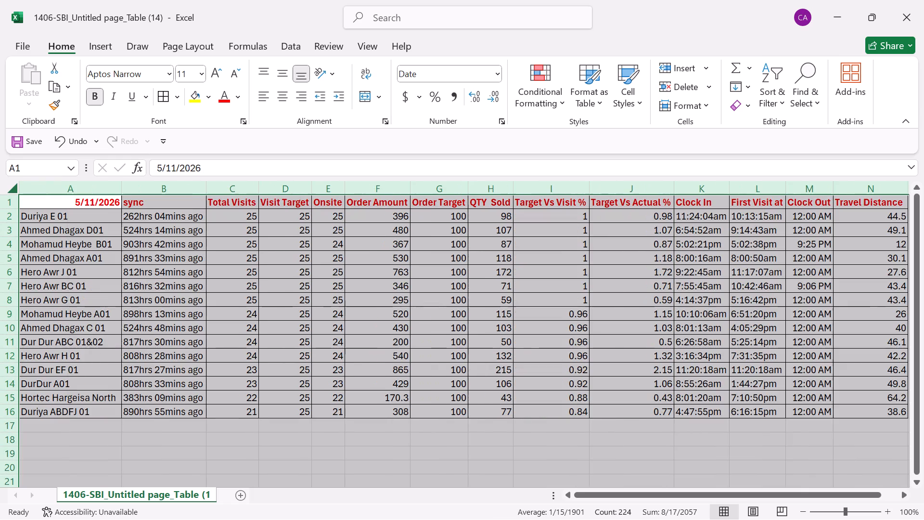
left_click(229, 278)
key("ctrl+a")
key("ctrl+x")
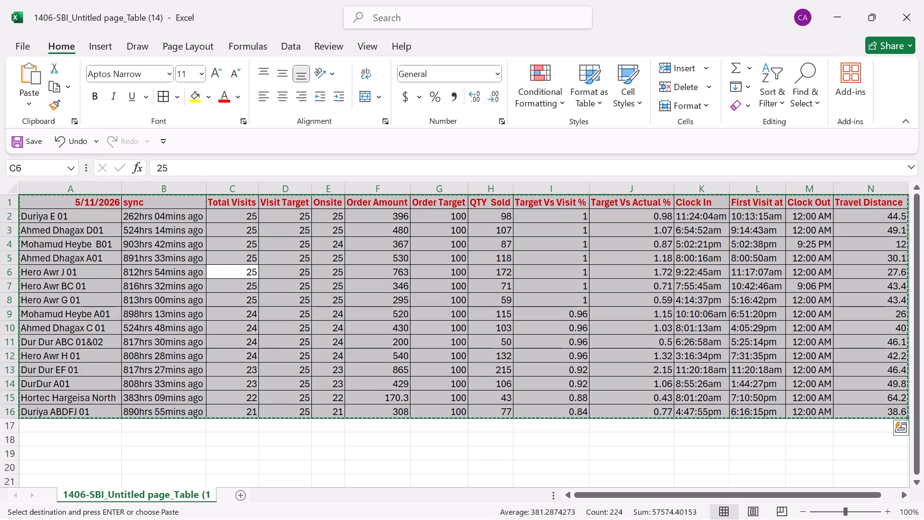
Left-align the date in cell A1.
left_click(92, 201)
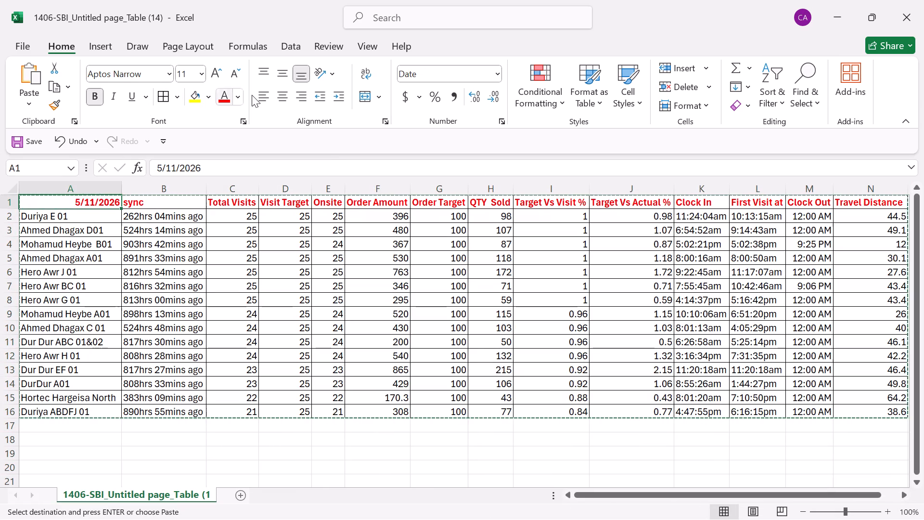
left_click(264, 97)
Cut the entire formatted SBI summary table, A1:N16, to the clipboard.
left_click(162, 277)
key("ctrl+a")
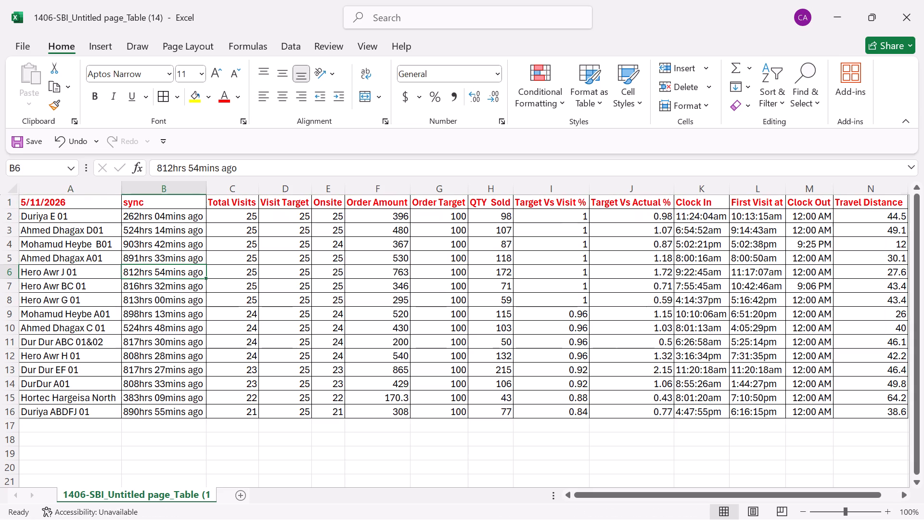
key("ctrl+x")
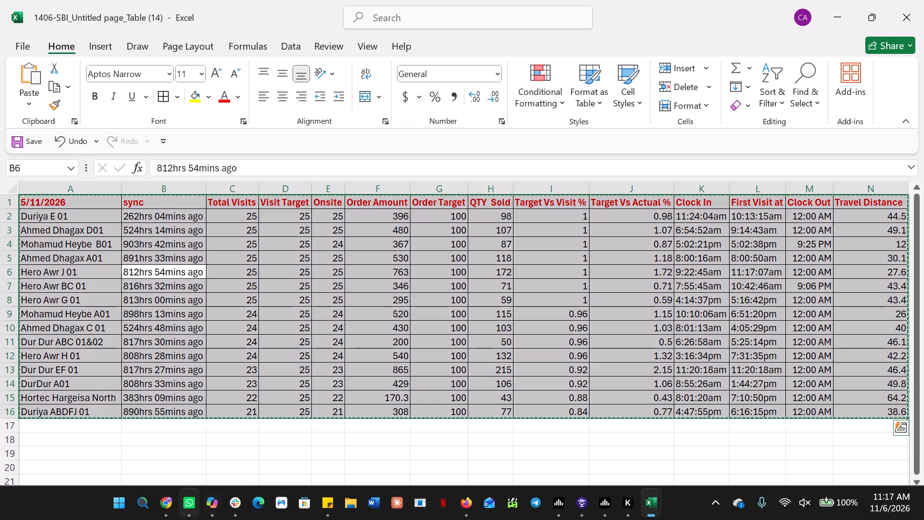
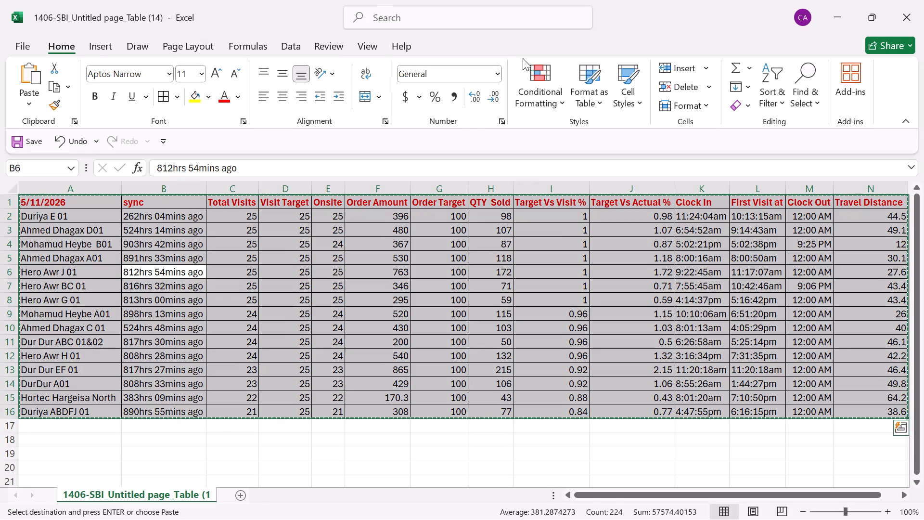
left_click(412, 417)
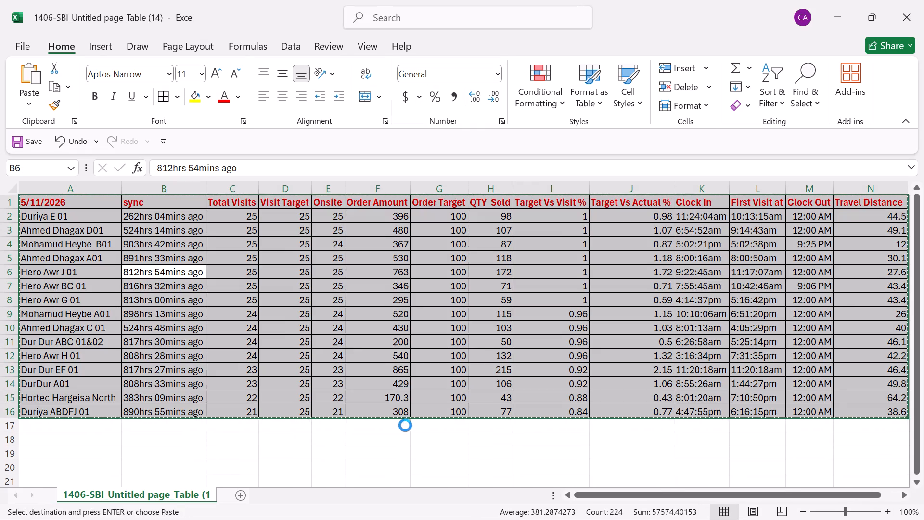
left_click(51, 230)
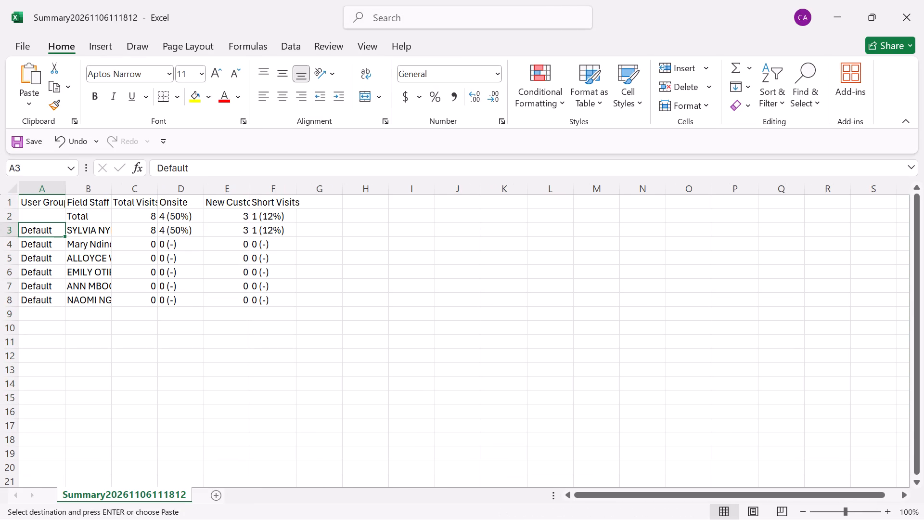
type("12")
key("BackSpace")
key("Return")
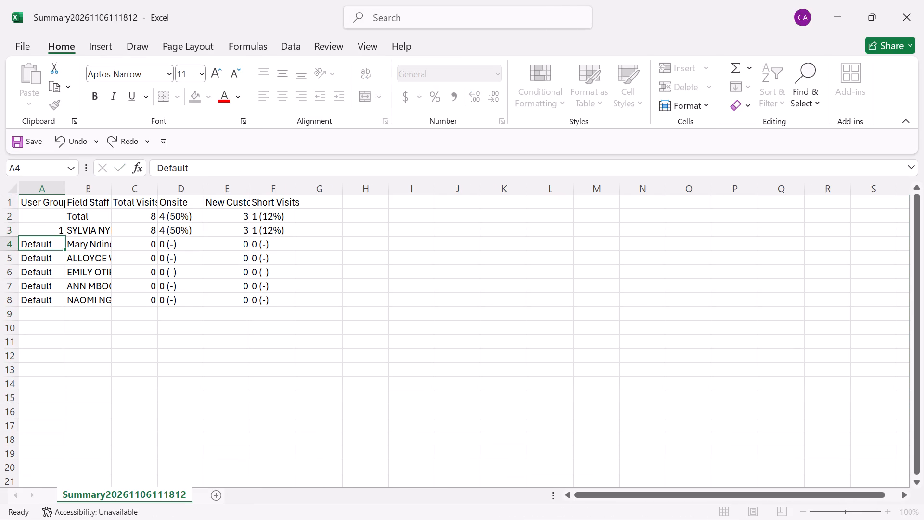
key("Return")
key("Up")
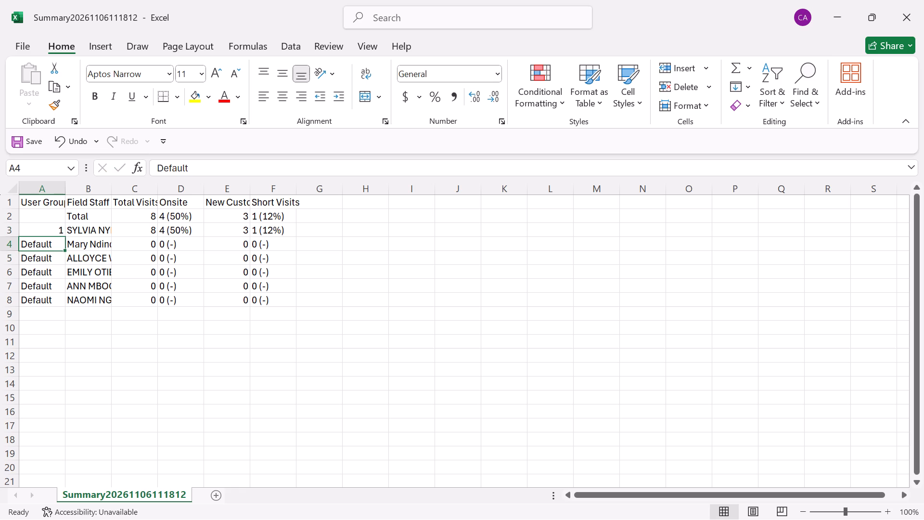
key("2")
key("Return")
left_click(51, 230)
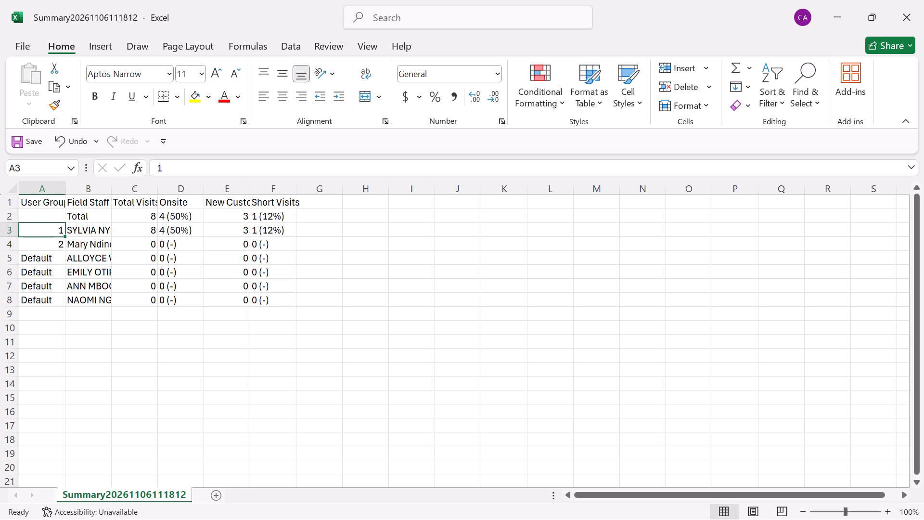
left_click_drag(37, 233, 37, 252)
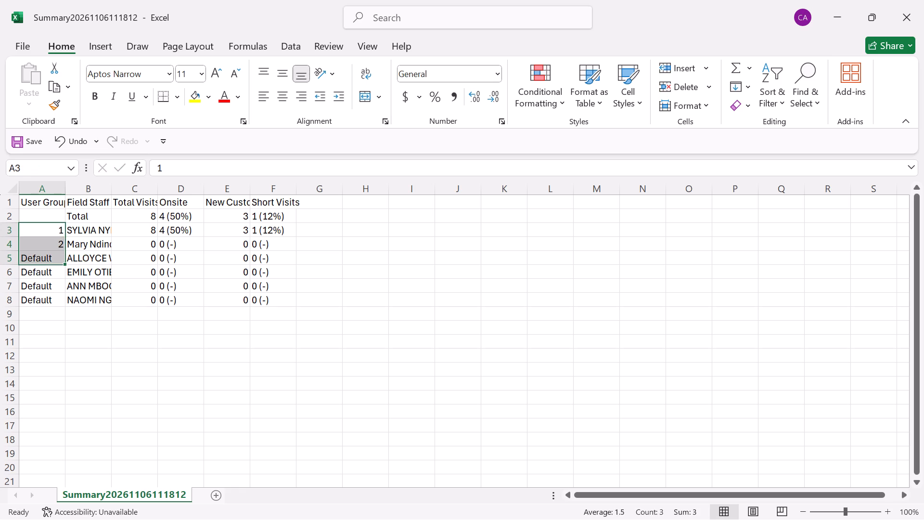
left_click(38, 251)
left_click_drag(43, 227, 43, 242)
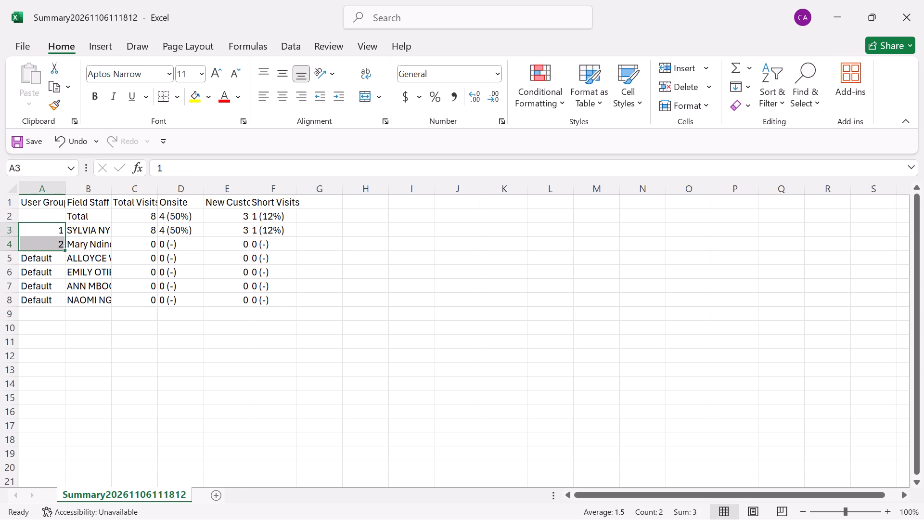
double_click(66, 252)
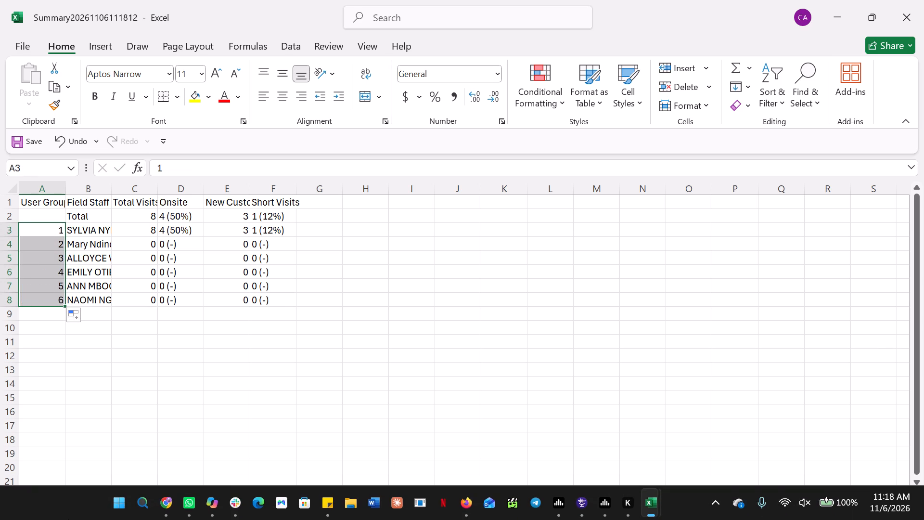
Replace the User Group header in A1 with the date 5/11/2026.
left_click(30, 201)
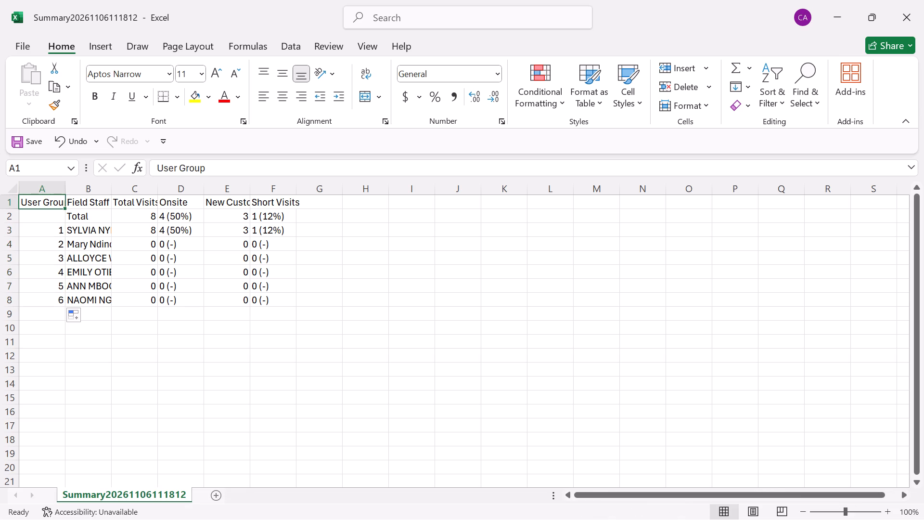
type("5/11/2026")
key("Return")
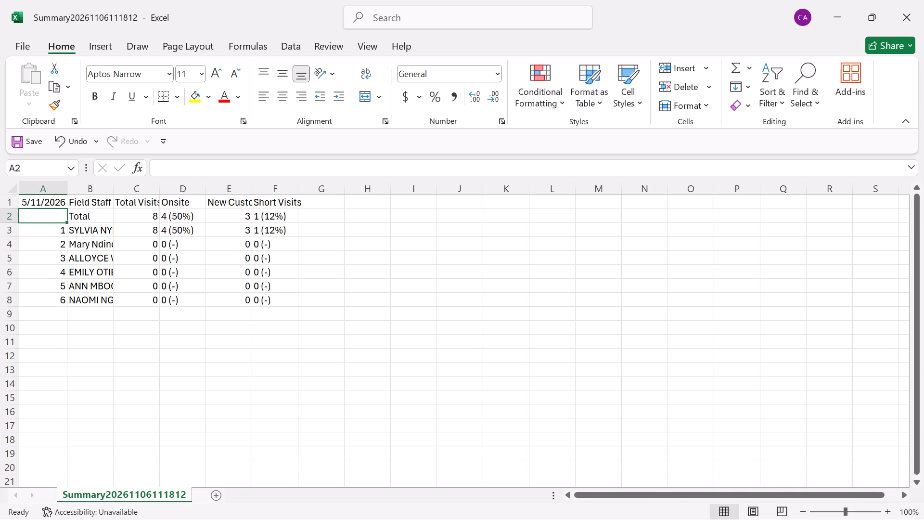
Make the header and Total rows, rows 1 and 2, bold with red font.
left_click_drag(16, 201, 13, 218)
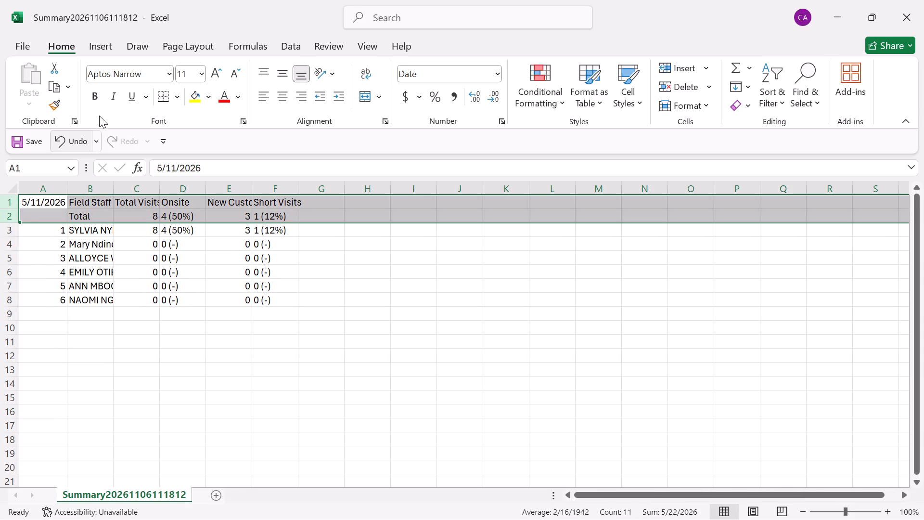
left_click(96, 100)
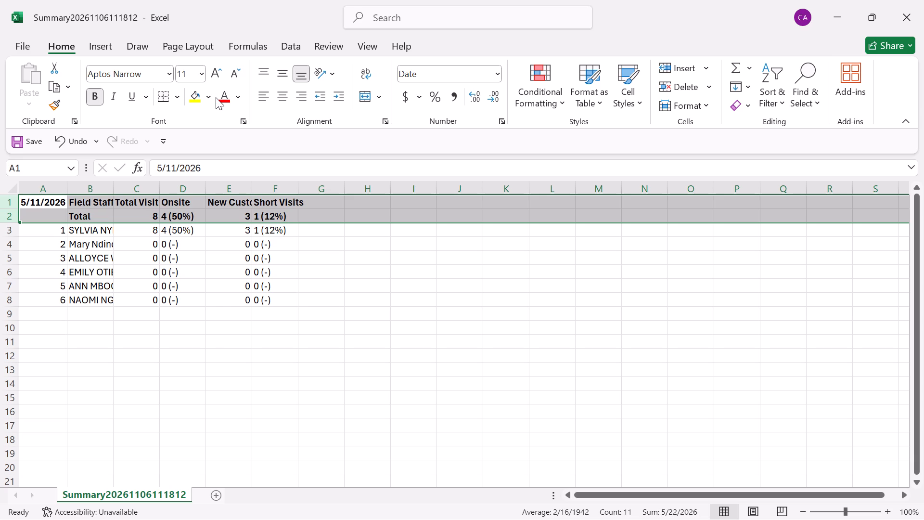
left_click(218, 100)
Apply All Borders to the whole staff summary table, A1:F8.
left_click(152, 238)
key("ctrl+a")
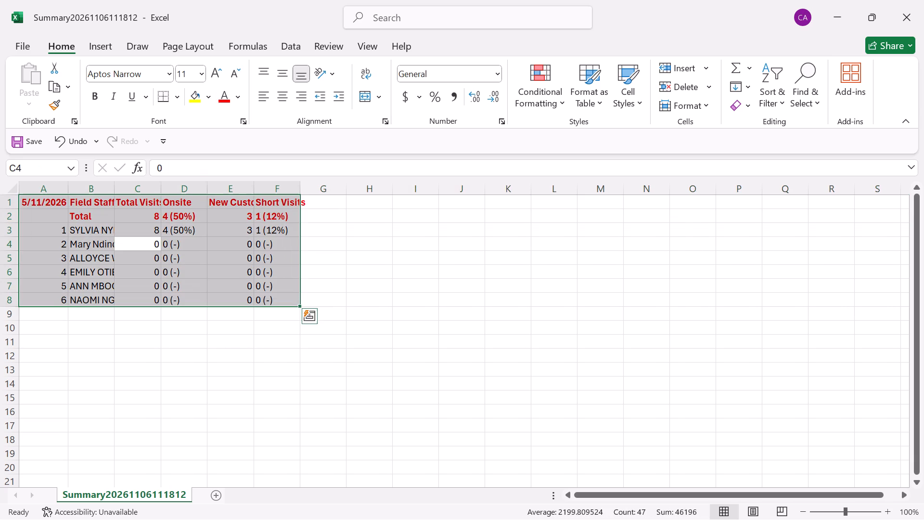
left_click(178, 94)
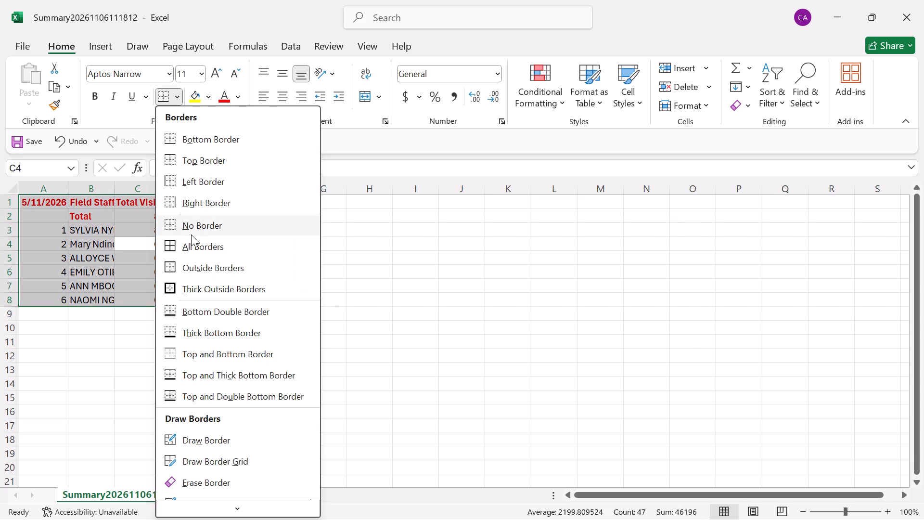
left_click(192, 251)
AutoFit the widths of all columns in the sheet to their contents.
left_click_drag(13, 190, 70, 188)
left_click(70, 188)
left_click_drag(70, 188, 133, 282)
left_click(133, 282)
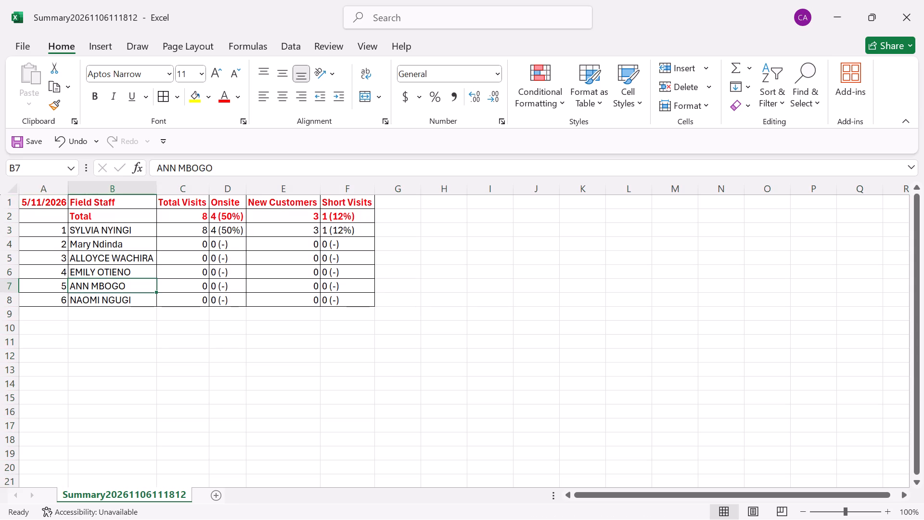
Cut the entire formatted staff summary table, A1:F8, to the clipboard.
key("ctrl+a")
key("ctrl+x")
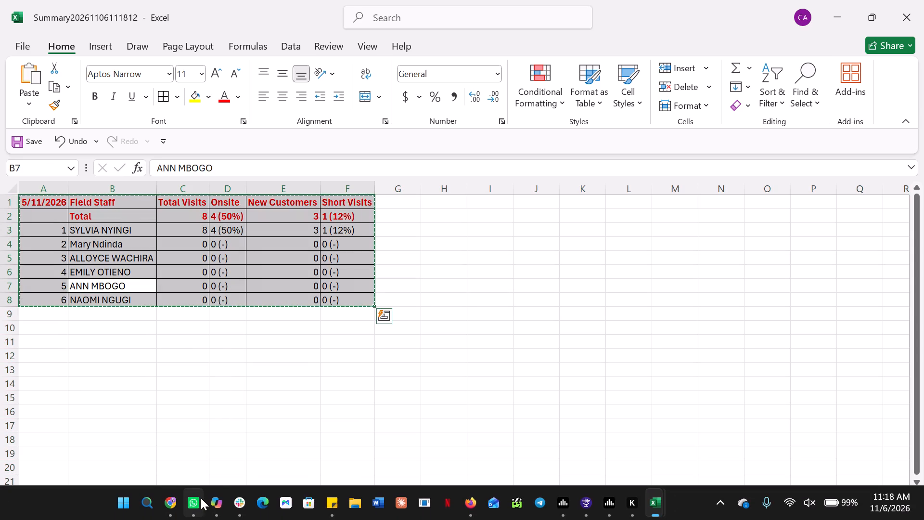
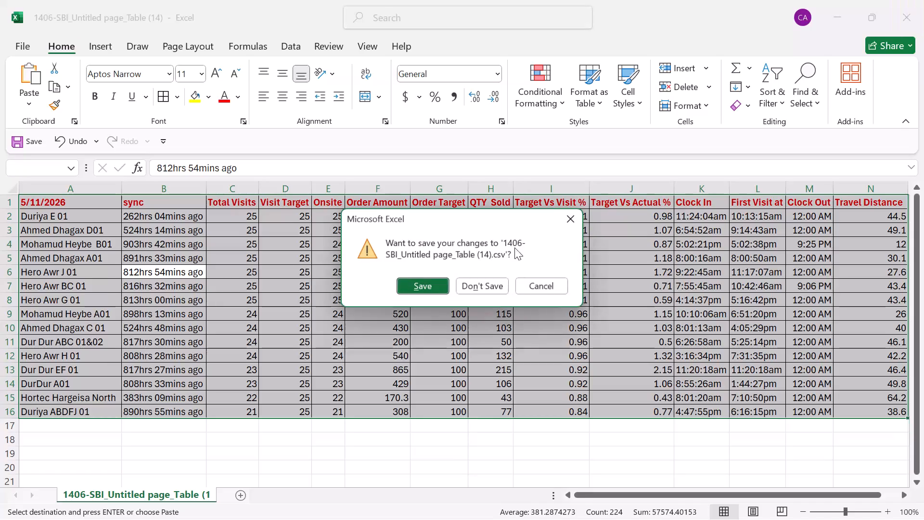
left_click(497, 290)
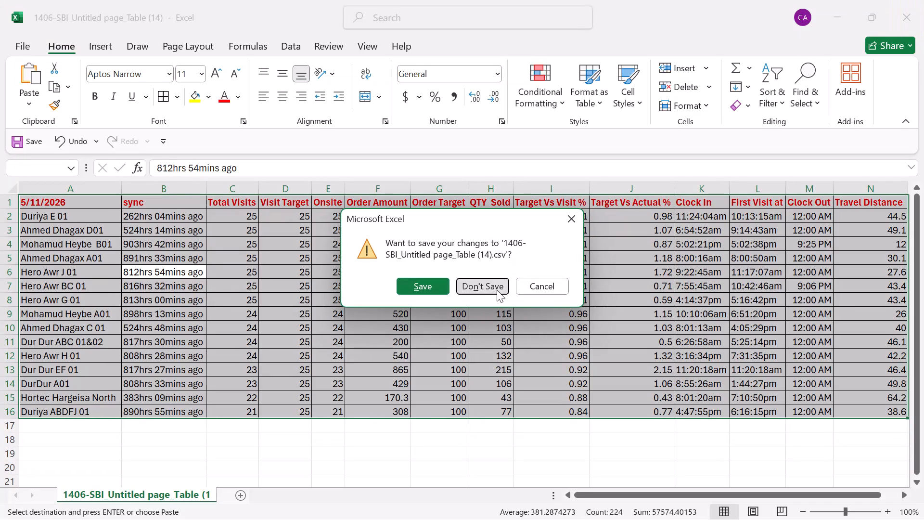
left_click(923, 0)
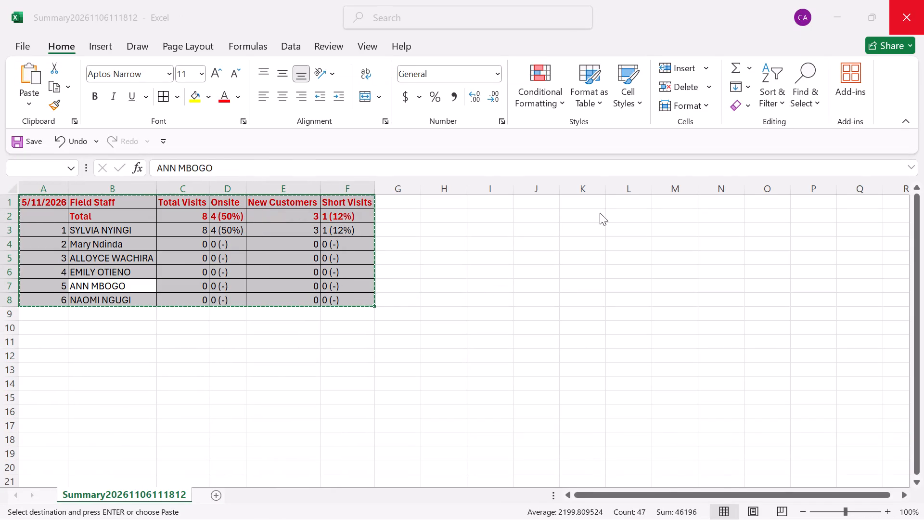
left_click(475, 284)
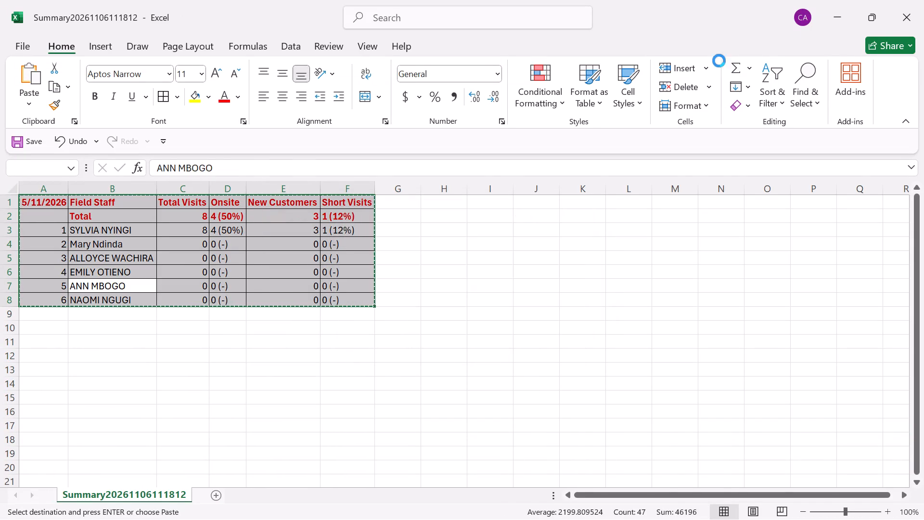
left_click(904, 26)
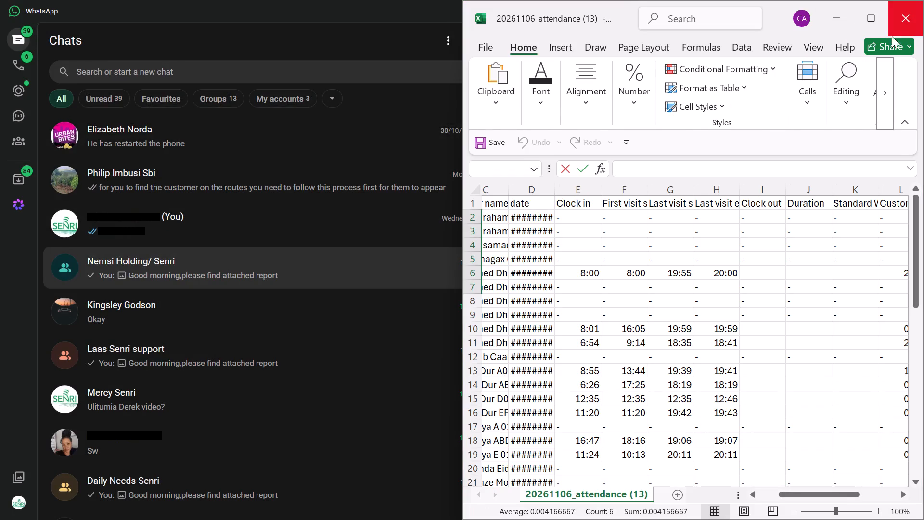
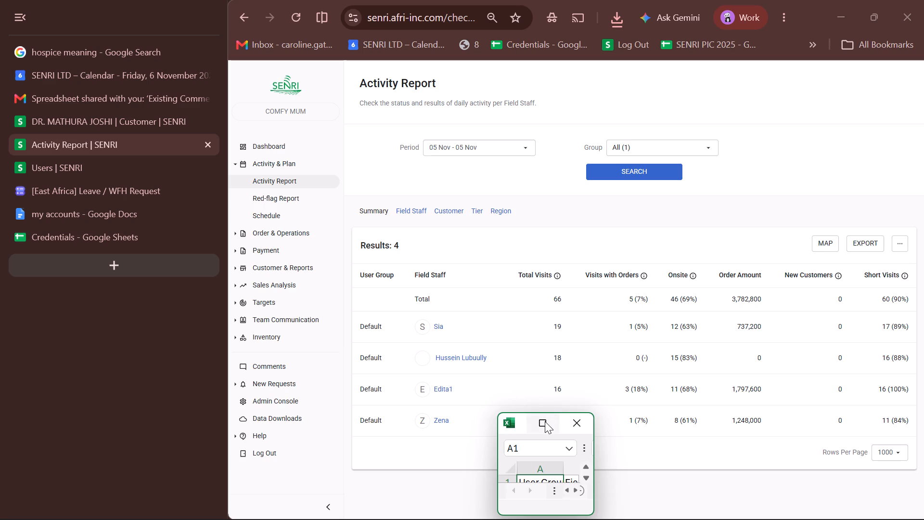
Enlarge the exported summary workbook, replace the User Group header in A1 with 5/11/2026, and number the staff rows 1 to 4 in A3:A6.
left_click(545, 421)
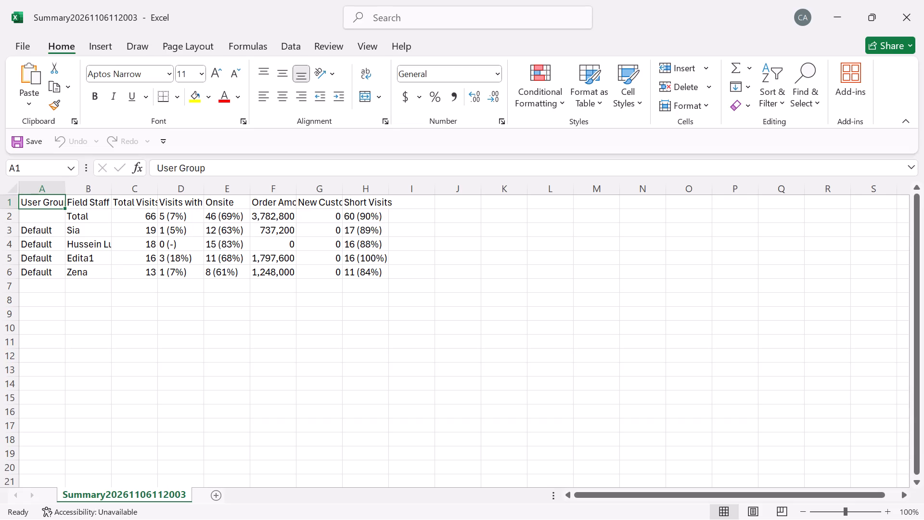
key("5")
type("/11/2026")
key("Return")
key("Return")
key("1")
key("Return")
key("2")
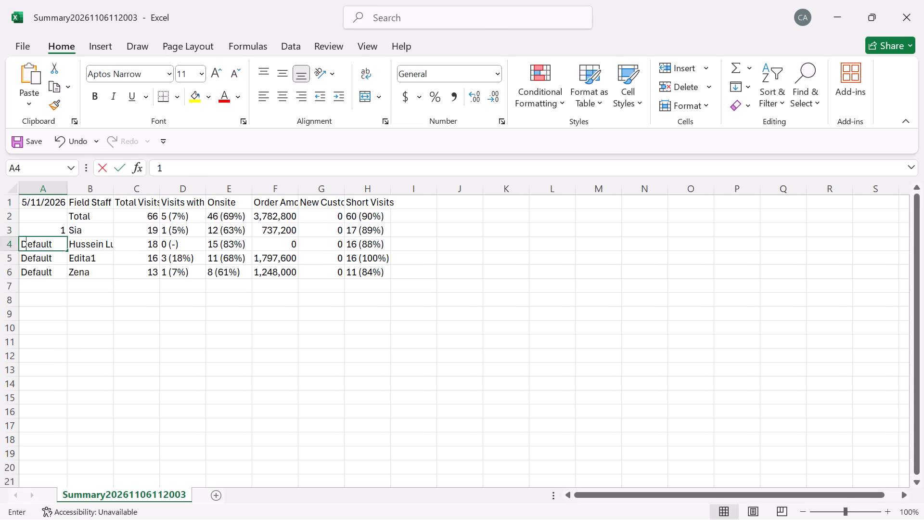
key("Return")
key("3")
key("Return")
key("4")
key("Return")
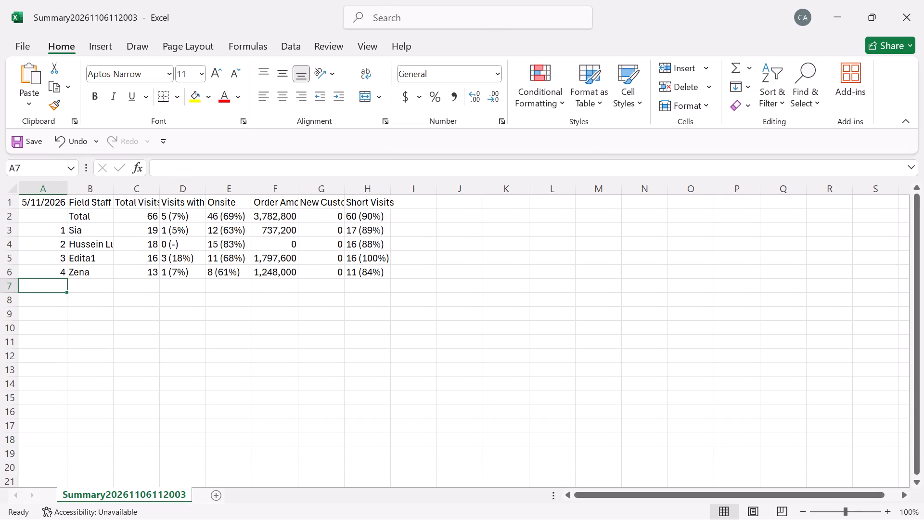
Make the header and Total rows, rows 1 and 2, bold with red font.
left_click_drag(5, 197, 2, 214)
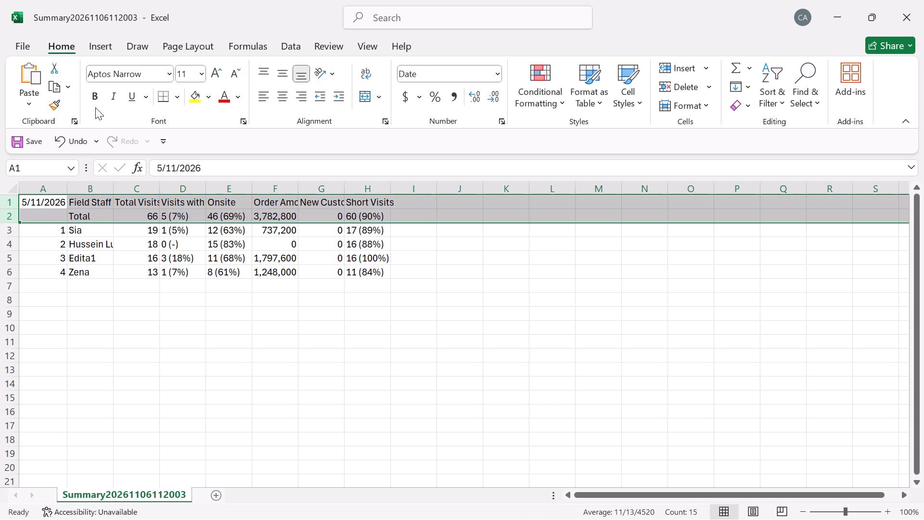
left_click(96, 99)
left_click(220, 95)
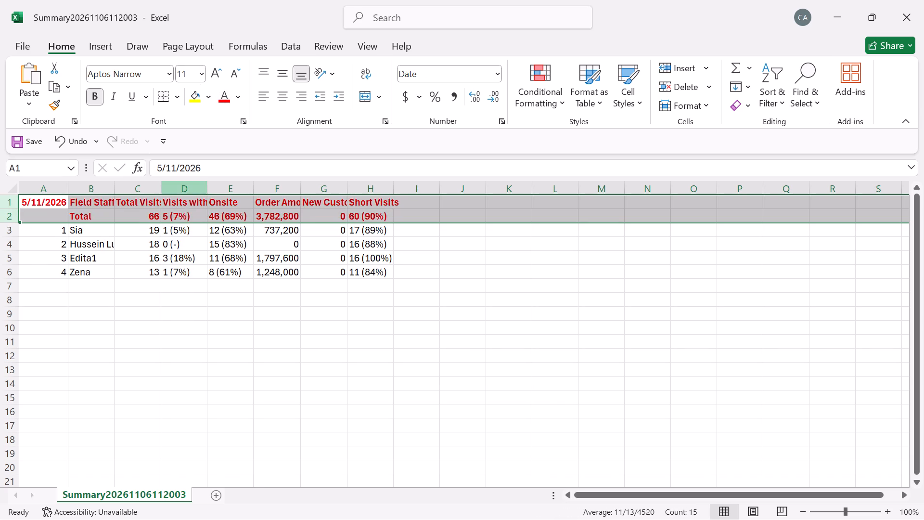
Apply All Borders to the whole activity summary table, A1:H6.
left_click(182, 272)
key("ctrl+a")
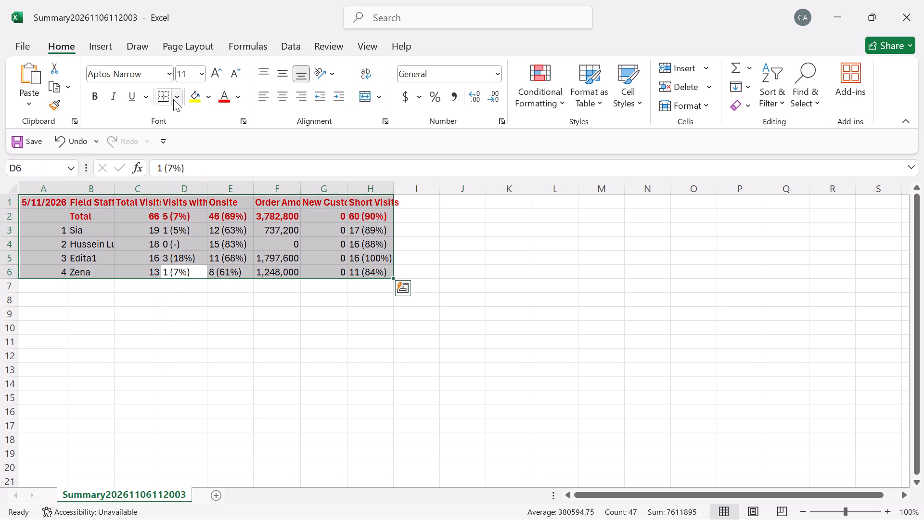
left_click(173, 99)
left_click(202, 246)
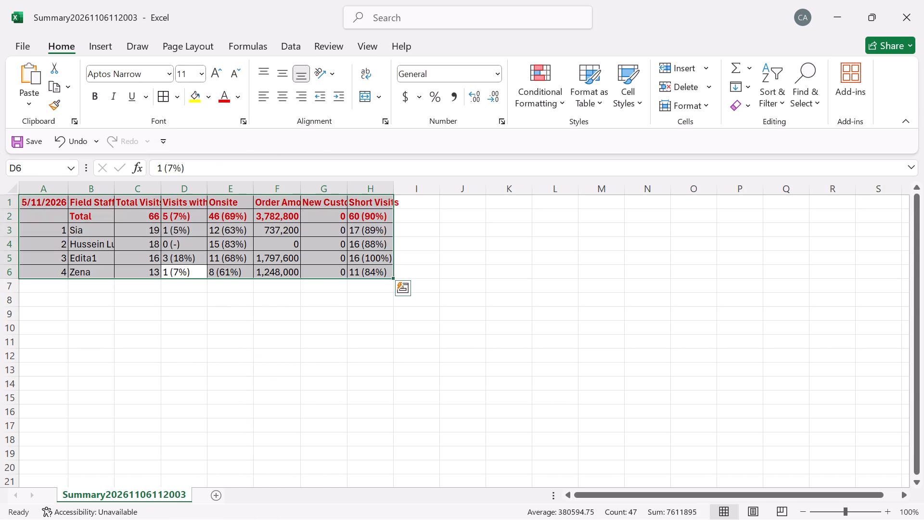
AutoFit the widths of all columns in the sheet to their contents.
left_click_drag(11, 188, 72, 184)
double_click(72, 184)
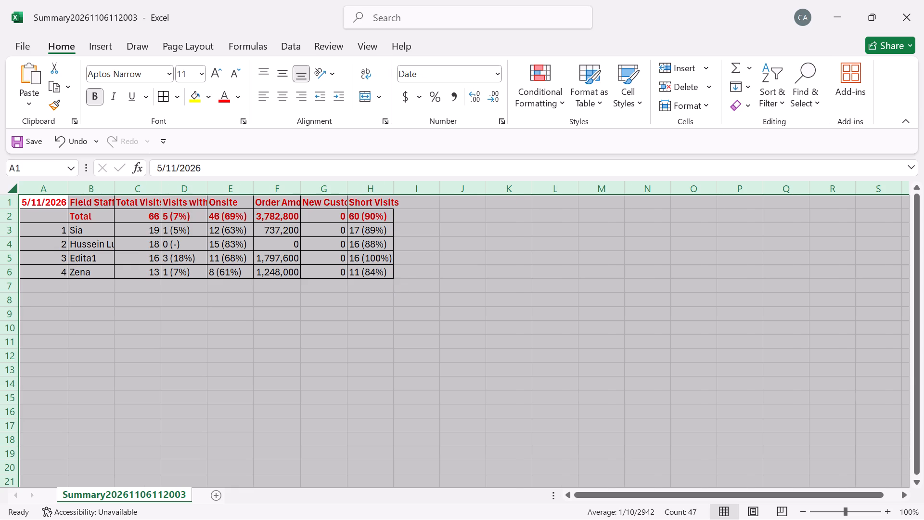
Cut the entire formatted activity summary table, A1:H6, to the clipboard.
left_click(111, 250)
key("ctrl+a")
key("ctrl+x")
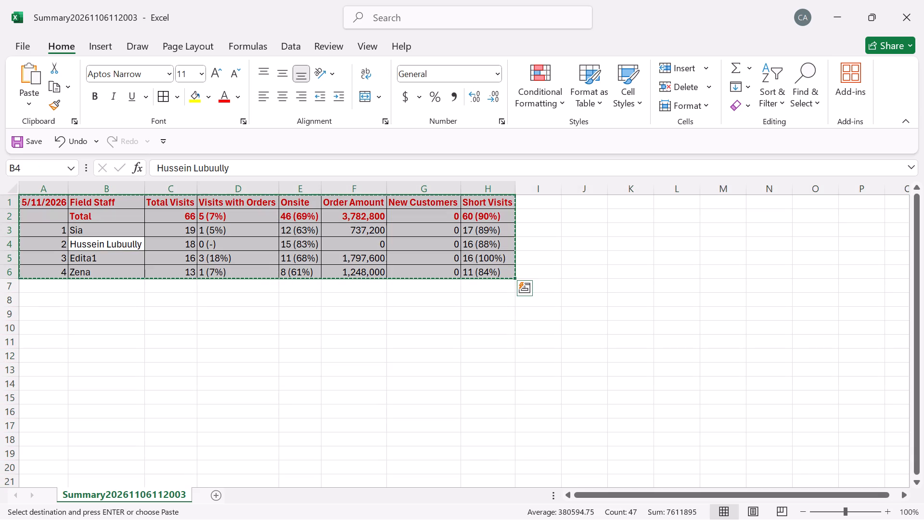
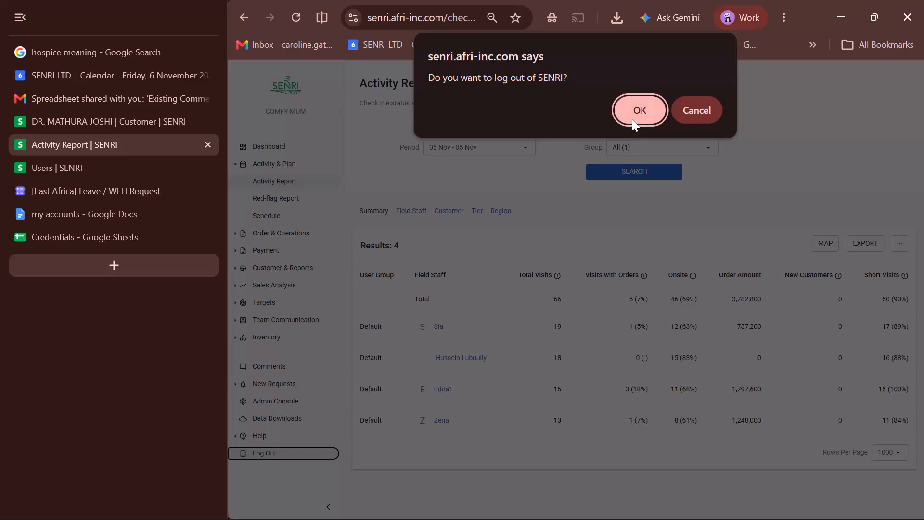
Confirm logging out of the Comfy Mum account in SENRI.
left_click(632, 119)
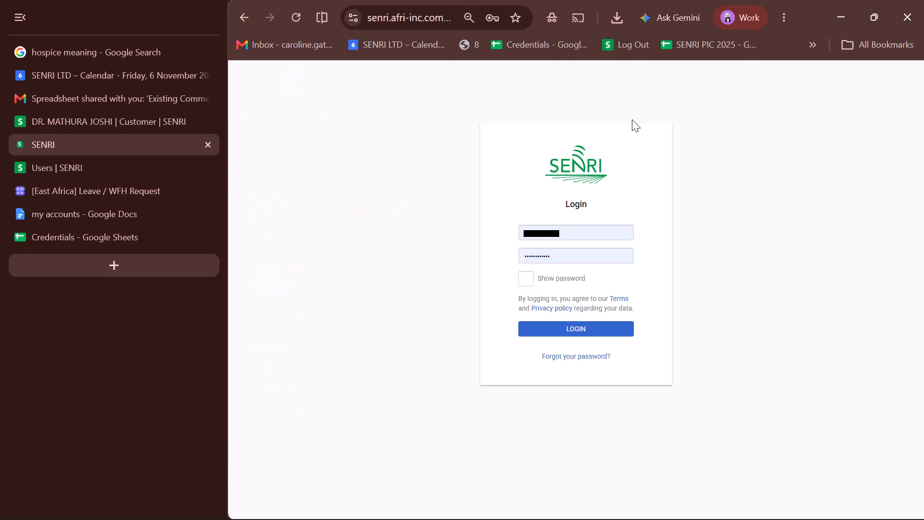
Log in to SENRI with the saved credentials of the Nemsi account.
triple_click(594, 233)
left_click(594, 233)
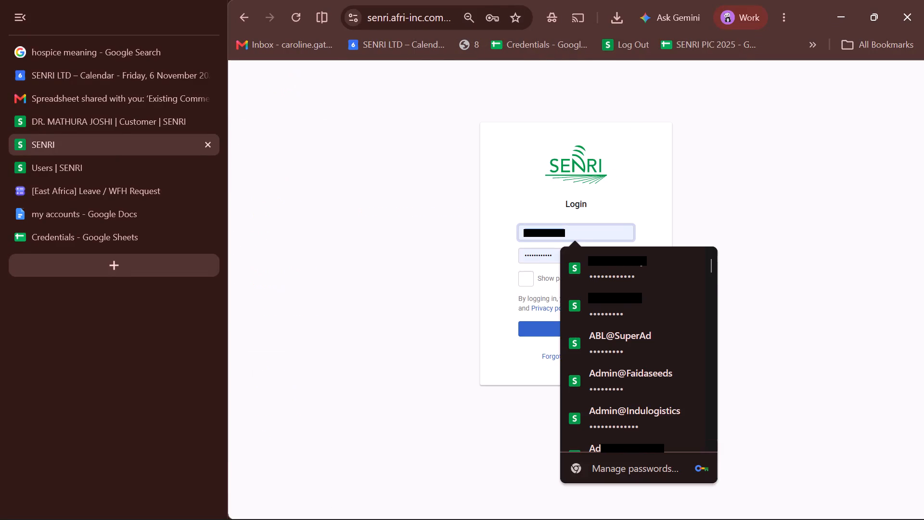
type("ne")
left_click(662, 283)
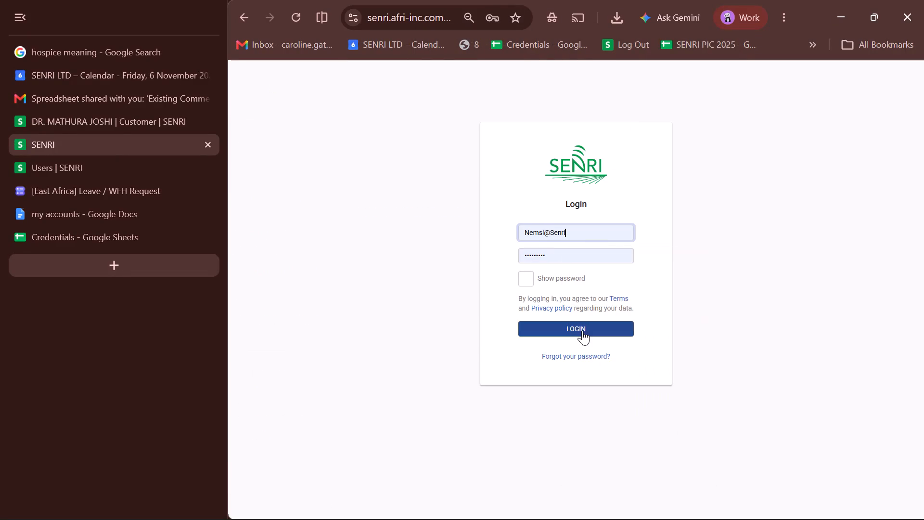
left_click(578, 335)
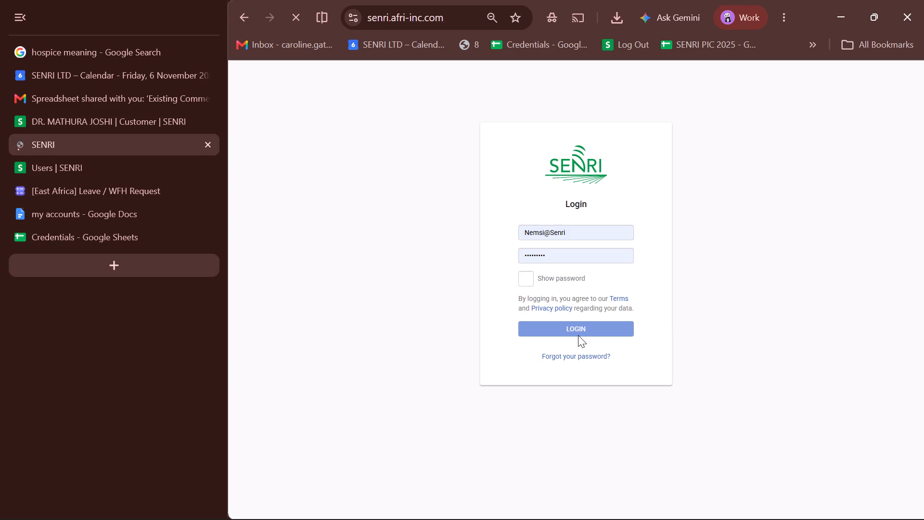
Examine the Daily Activity Summary by field staff on the Nemsi Holdings dashboard.
left_click_drag(714, 79, 718, 116)
left_click(718, 116)
scroll(718, 116, "down", 2)
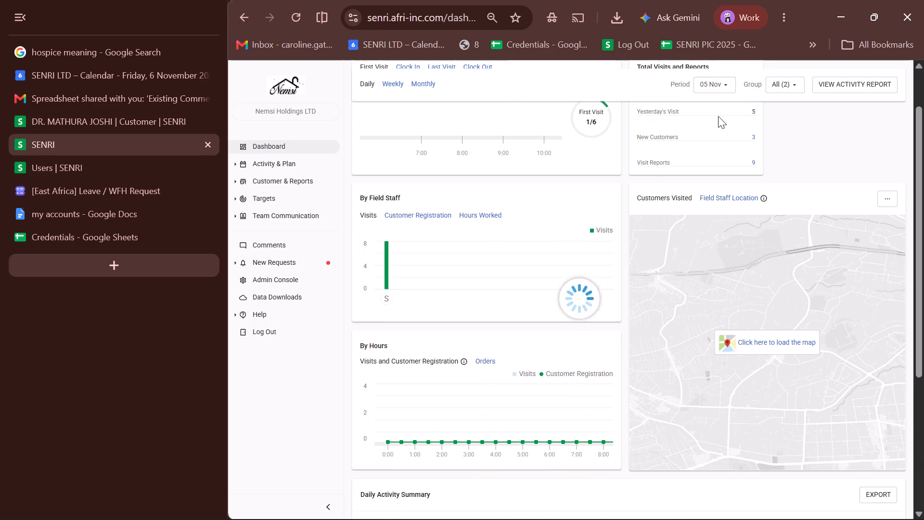
scroll(718, 116, "down", 3)
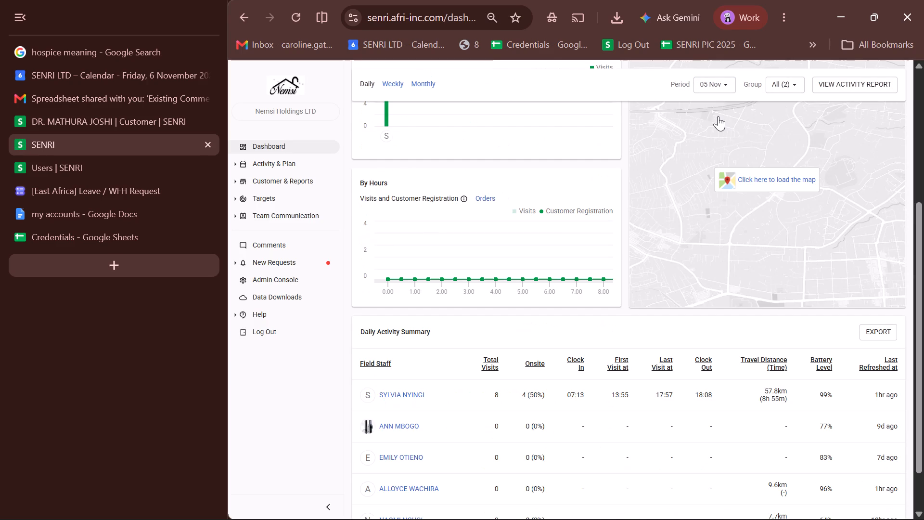
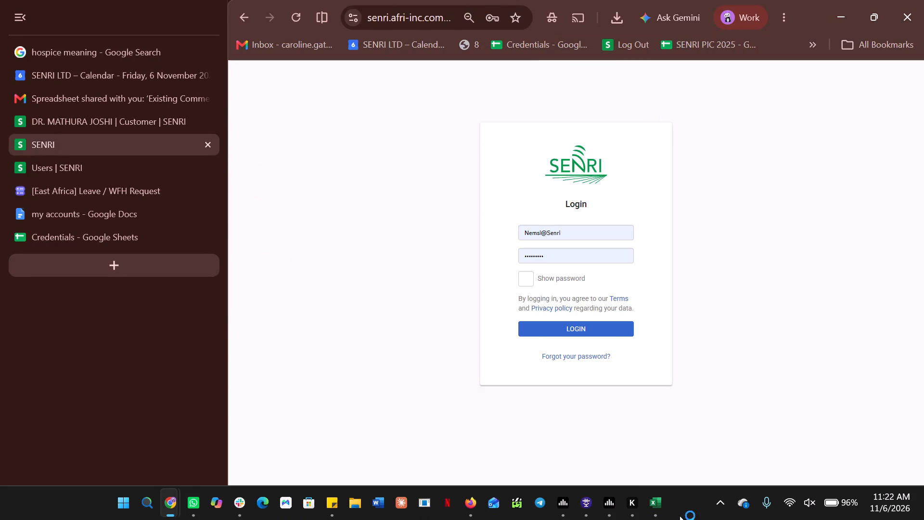
left_click(652, 508)
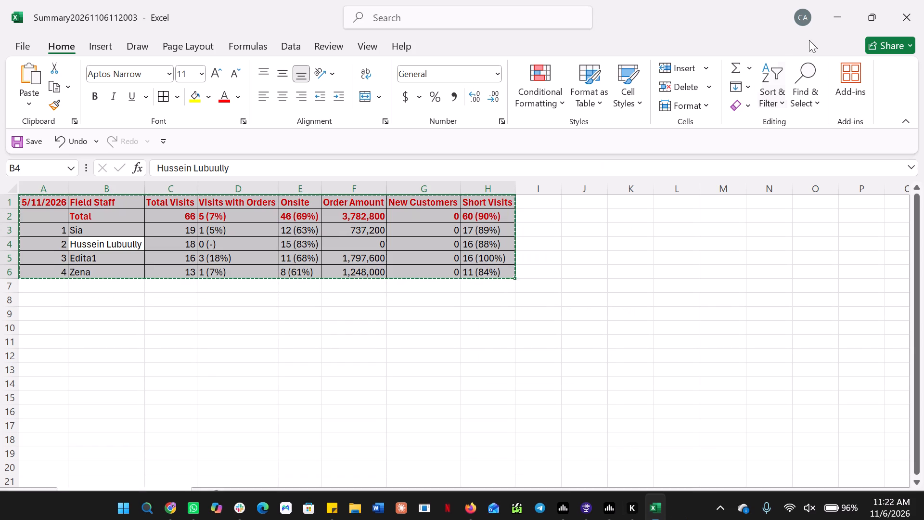
left_click(911, 21)
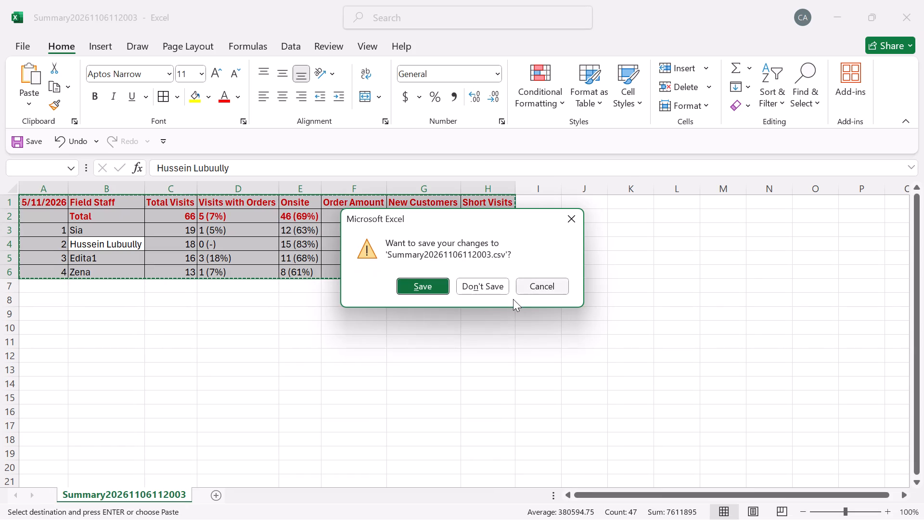
left_click(481, 291)
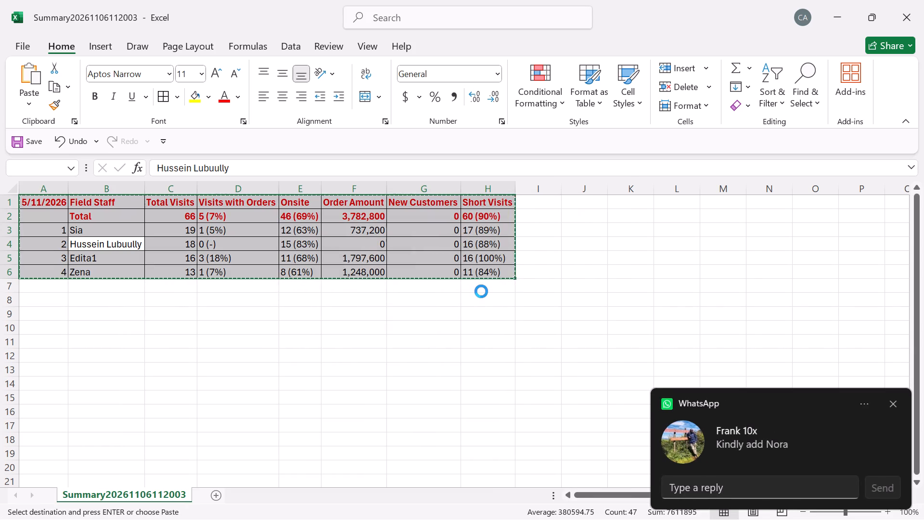
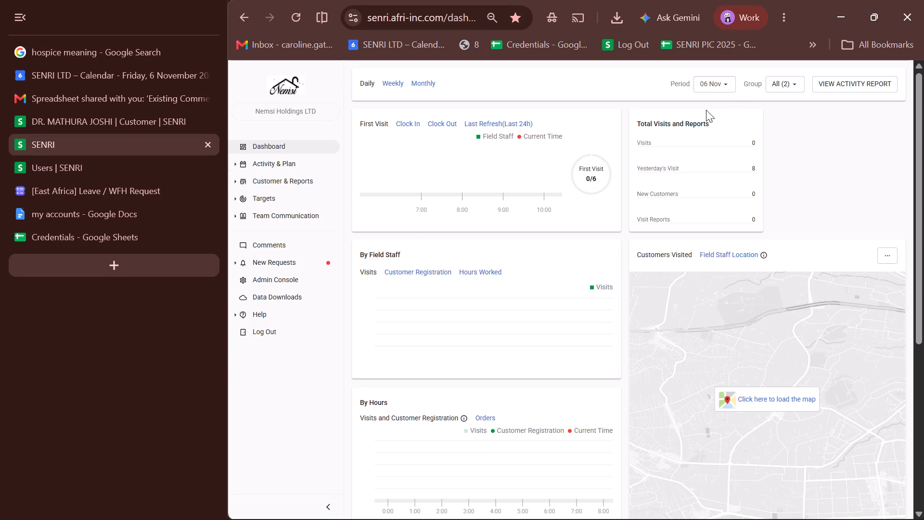
Set the Nemsi Holdings dashboard period to Yesterday (05 Nov) and bring up the Daily Activity Summary.
left_click(725, 89)
left_click(719, 122)
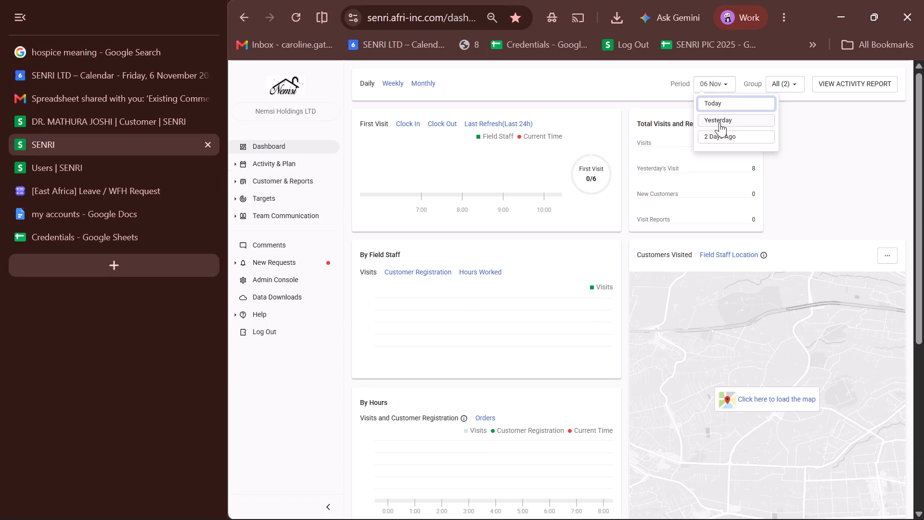
scroll(677, 222, "down", 3)
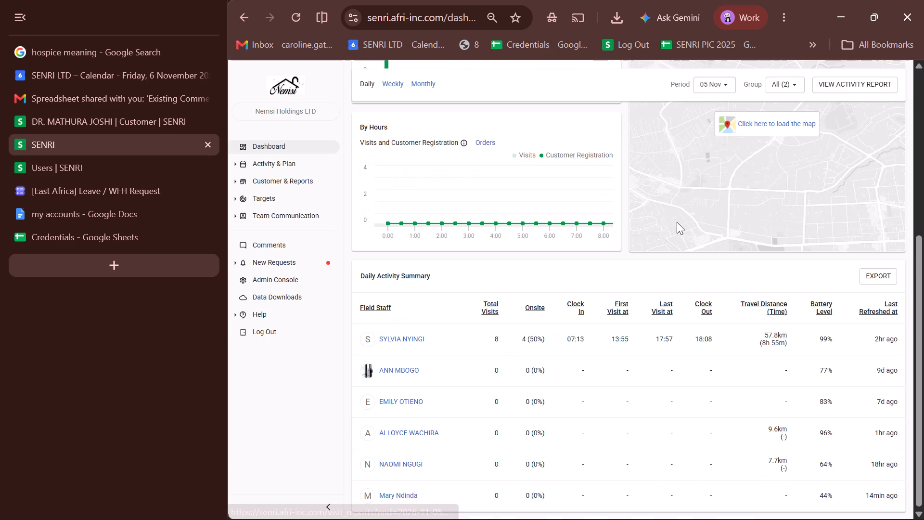
Open the 05 Nov daily activity report of the first-listed Nemsi Holdings field staff member and examine the visit list.
left_click(406, 337)
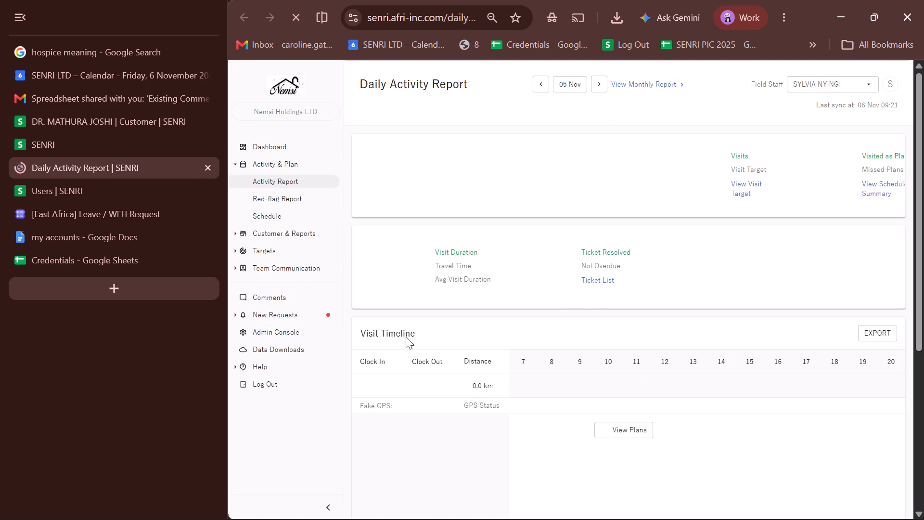
scroll(406, 337, "down", 5)
scroll(661, 412, "down", 1)
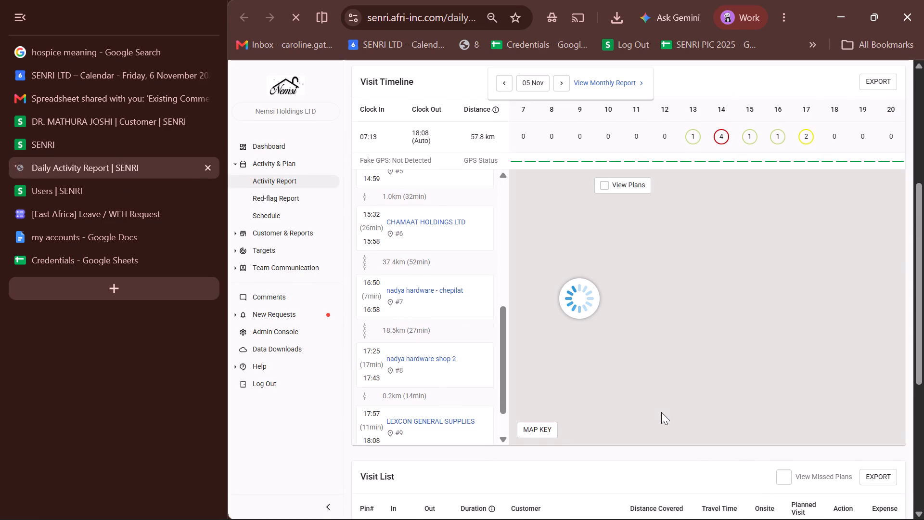
scroll(661, 412, "down", 3)
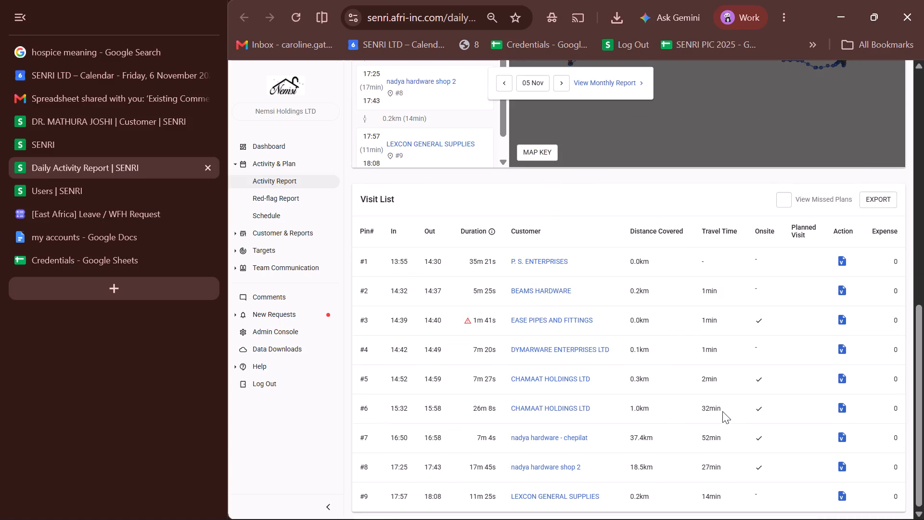
Examine the customer details of P. S. ENTERPRISES, the first visit in the list, and return to the activity report.
left_click(535, 260)
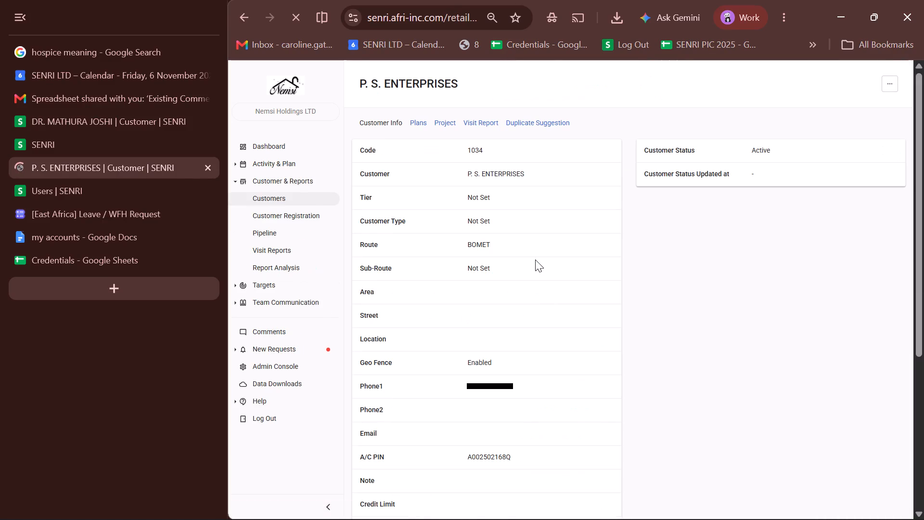
scroll(535, 260, "down", 6)
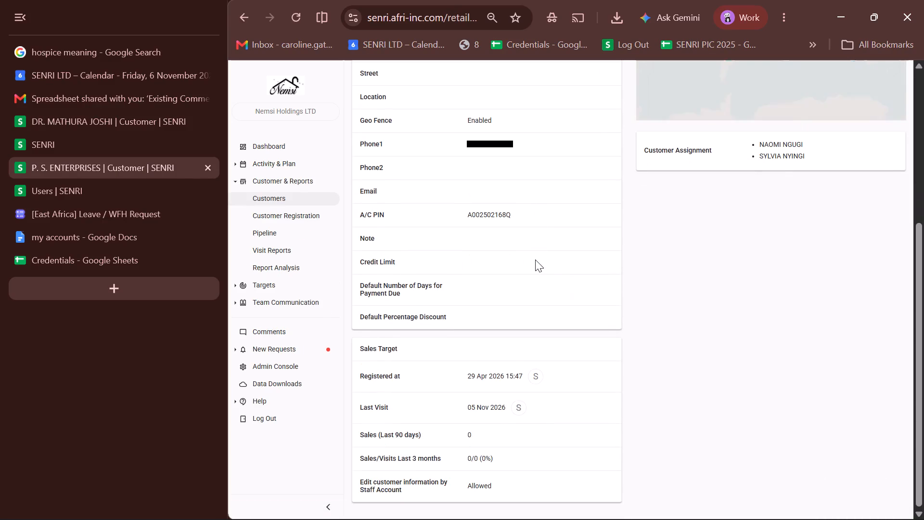
scroll(535, 260, "down", 1)
scroll(535, 260, "up", 2)
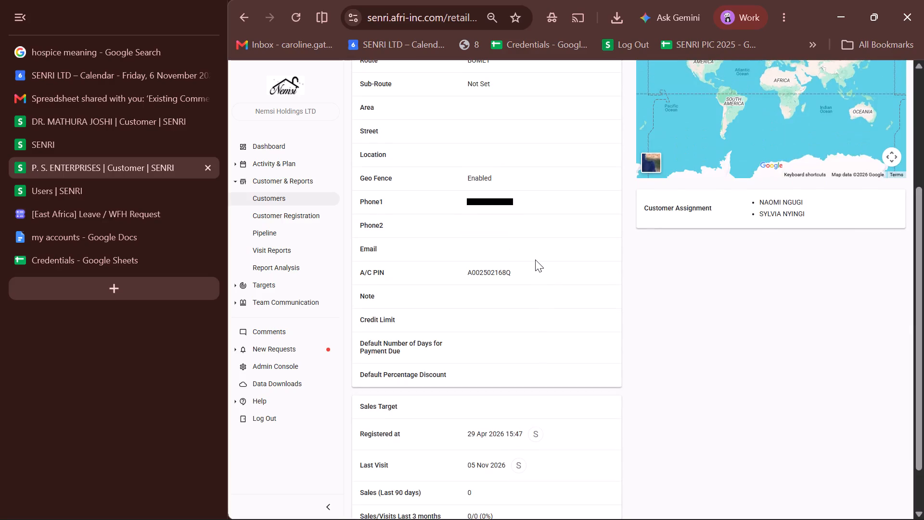
scroll(535, 260, "up", 2)
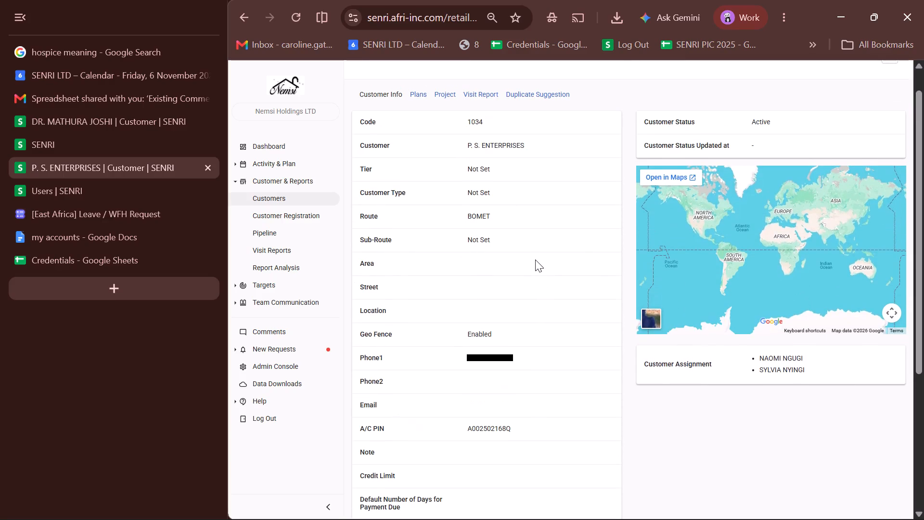
scroll(535, 260, "up", 1)
left_click(244, 22)
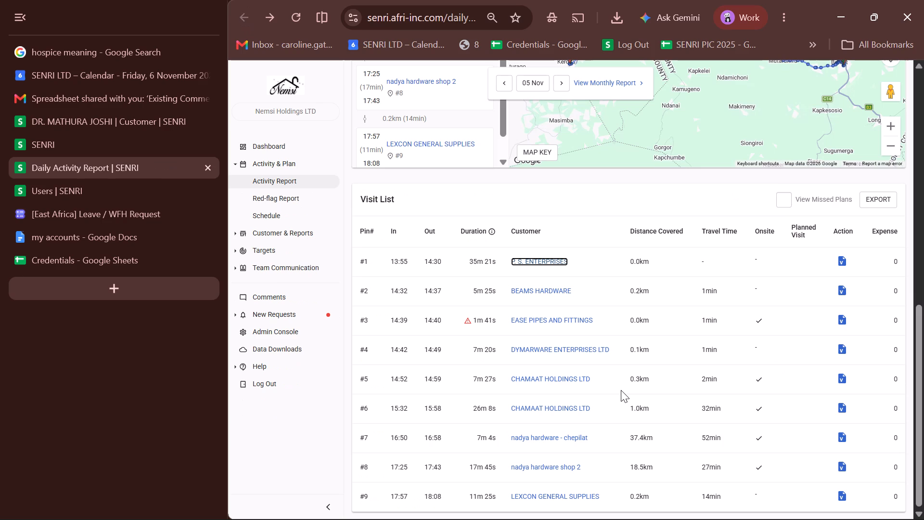
Open the visit report for the P. S. ENTERPRISES visit and review its purpose and note.
left_click(846, 265)
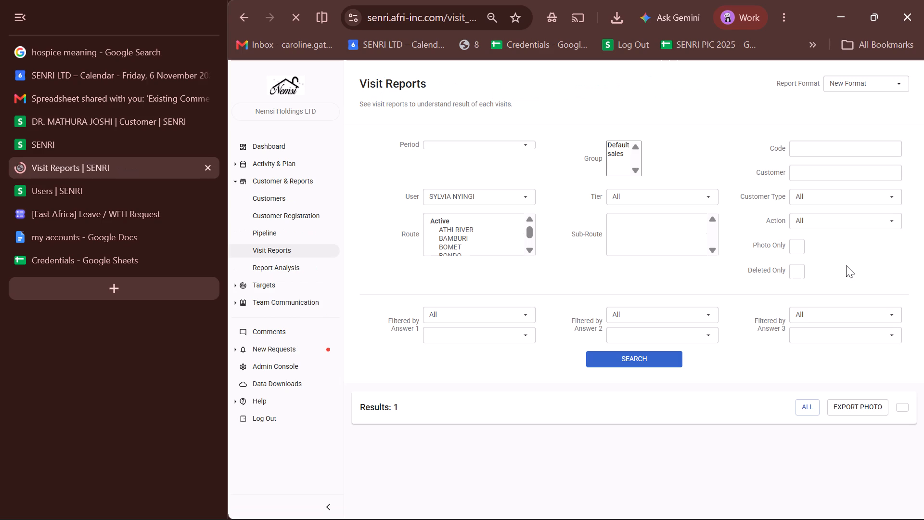
scroll(846, 265, "down", 2)
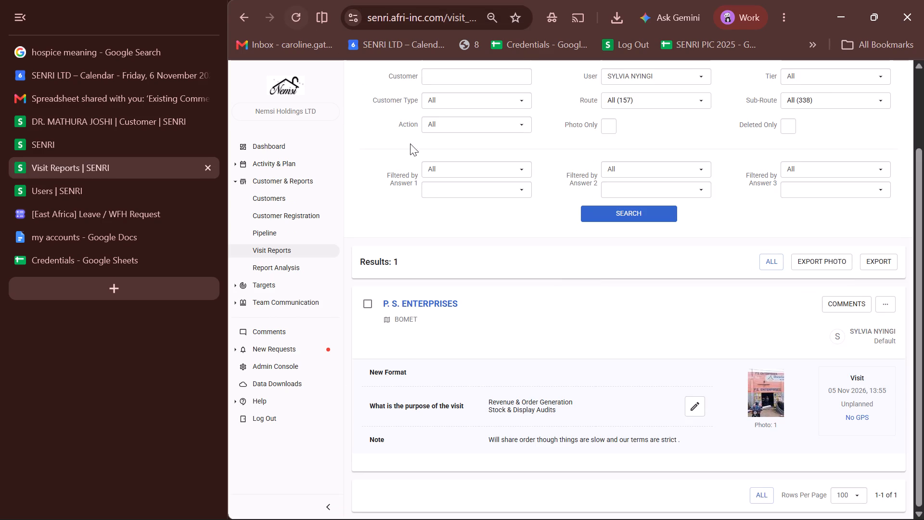
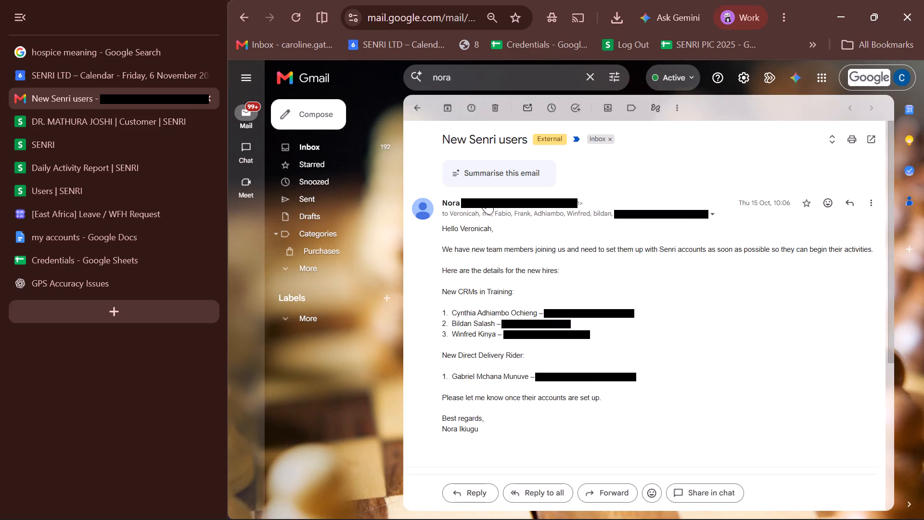
Copy the sender's email address from the header of the "New Senri users" email.
left_click_drag(487, 199, 575, 200)
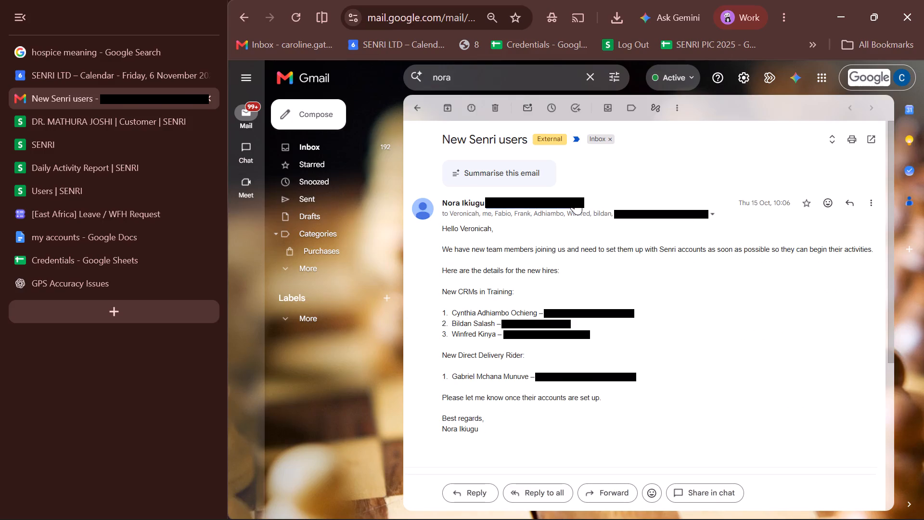
left_click_drag(575, 200, 577, 202)
key("ctrl+c")
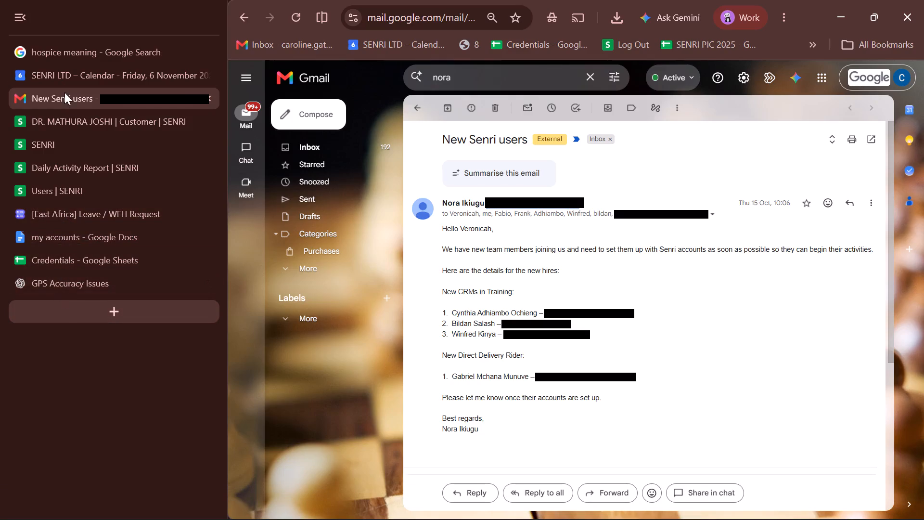
In Google Calendar, edit the 6 November Tenx meeting and add the copied email address as a guest.
left_click(56, 75)
left_click(740, 327)
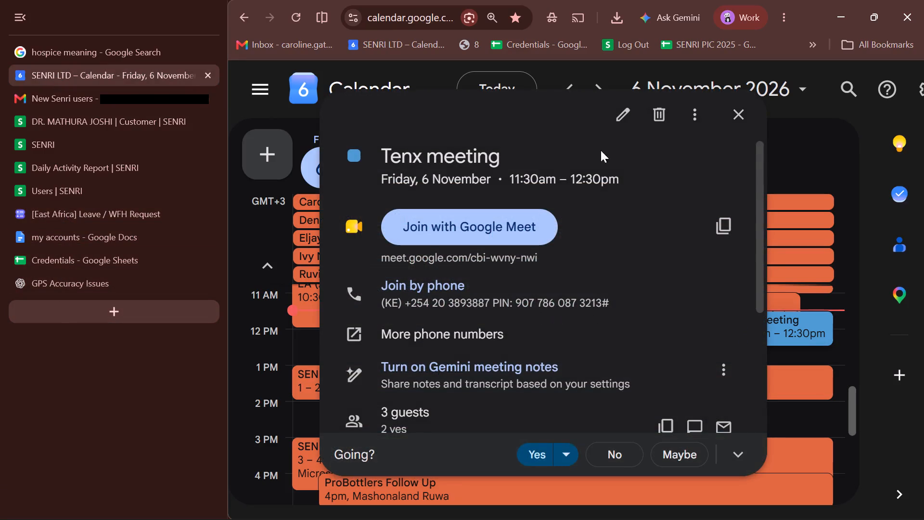
left_click(620, 124)
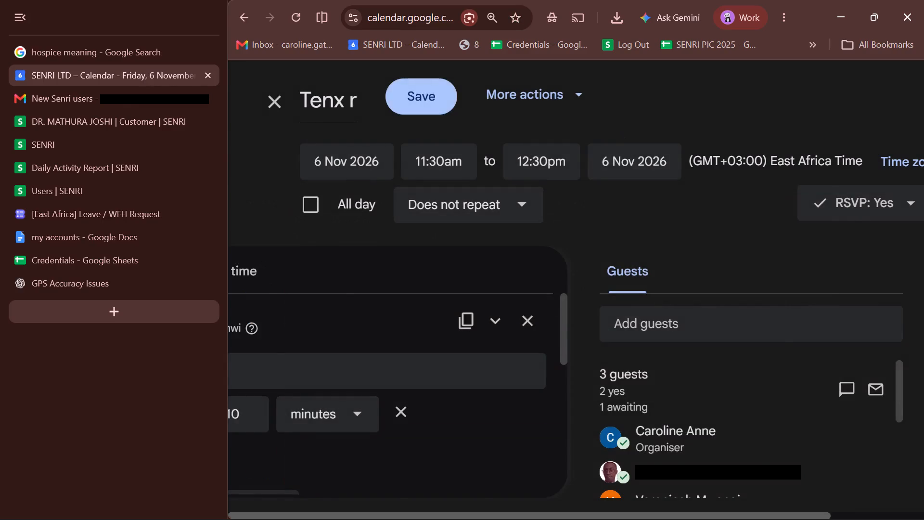
scroll(388, 348, "down", 1)
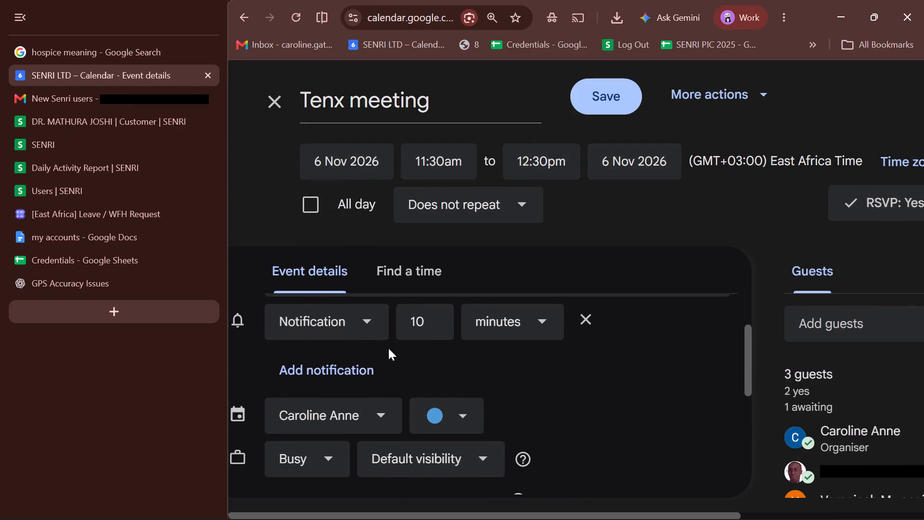
scroll(388, 348, "up", 1)
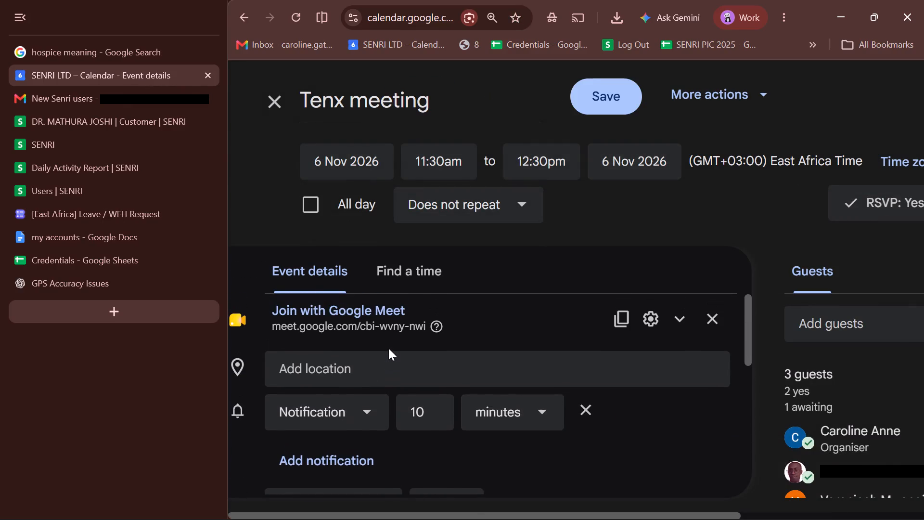
scroll(388, 348, "up", 3)
scroll(500, 310, "down", 1)
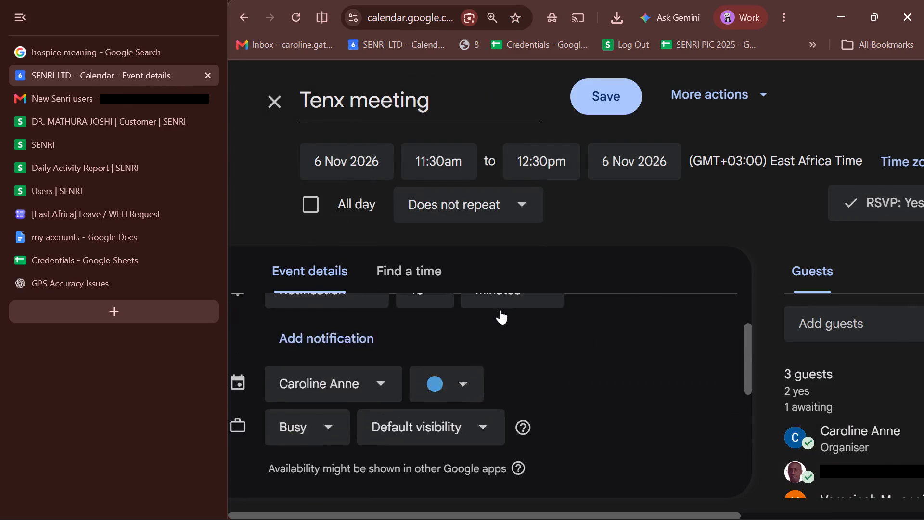
scroll(500, 310, "down", 2)
scroll(500, 310, "up", 2)
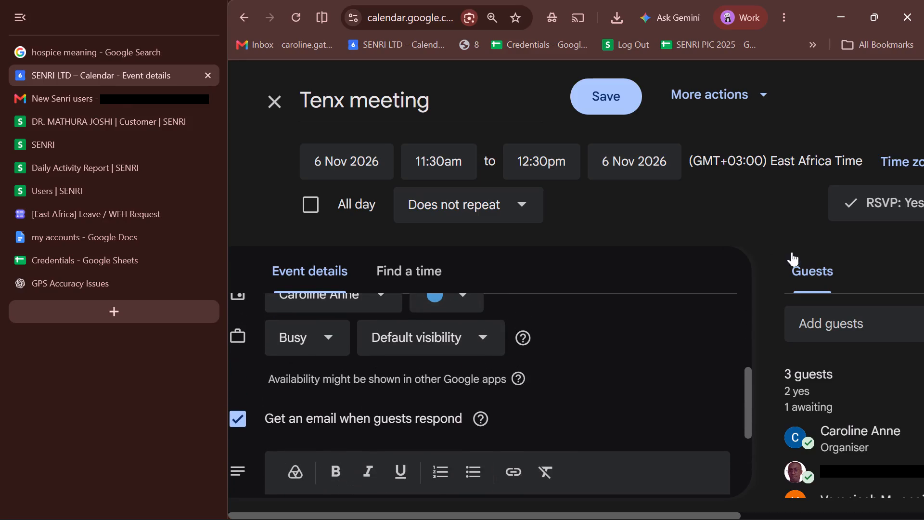
left_click(813, 321)
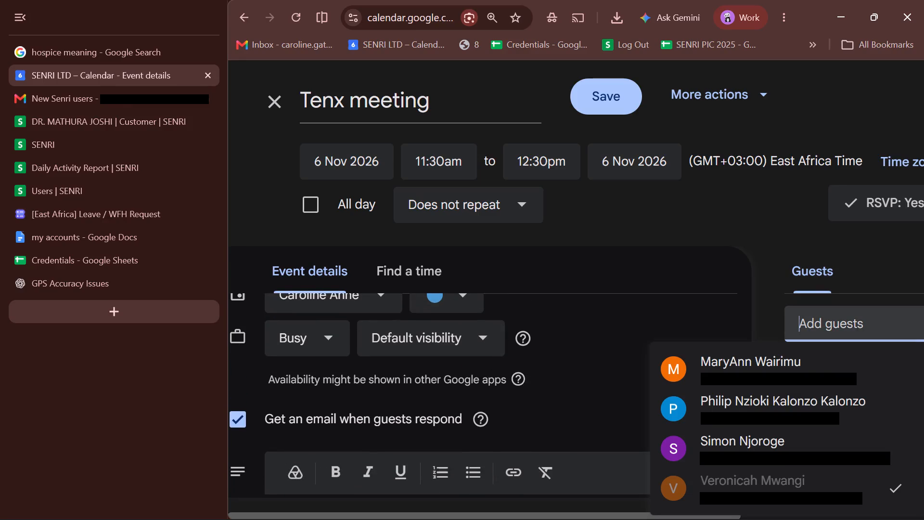
key("ctrl+v")
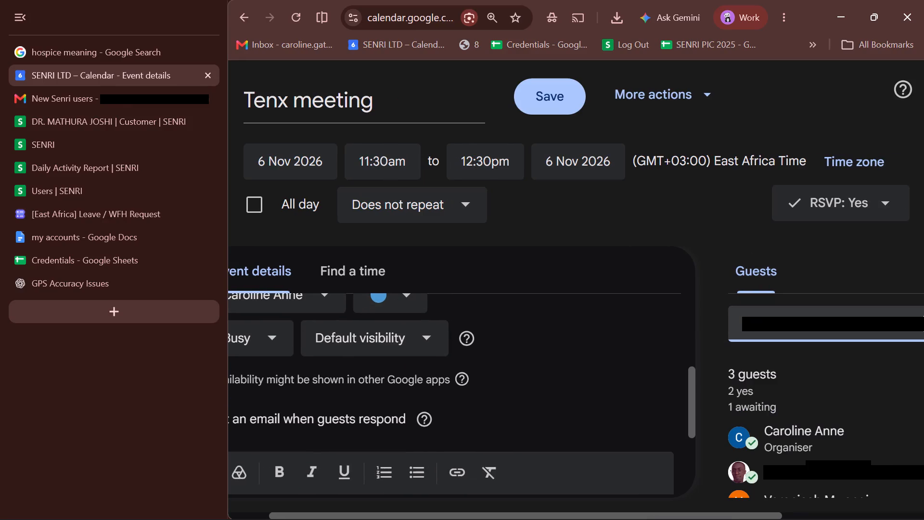
left_click(749, 321)
key("BackSpace")
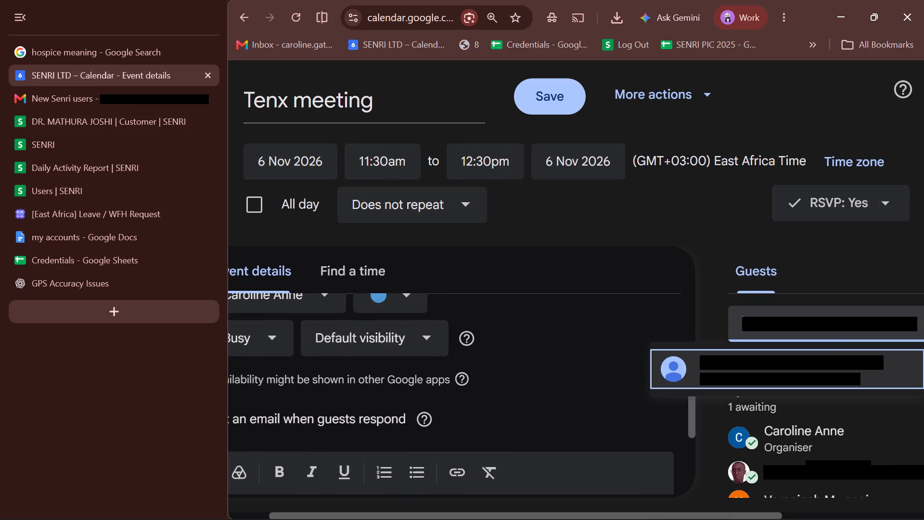
left_click(828, 364)
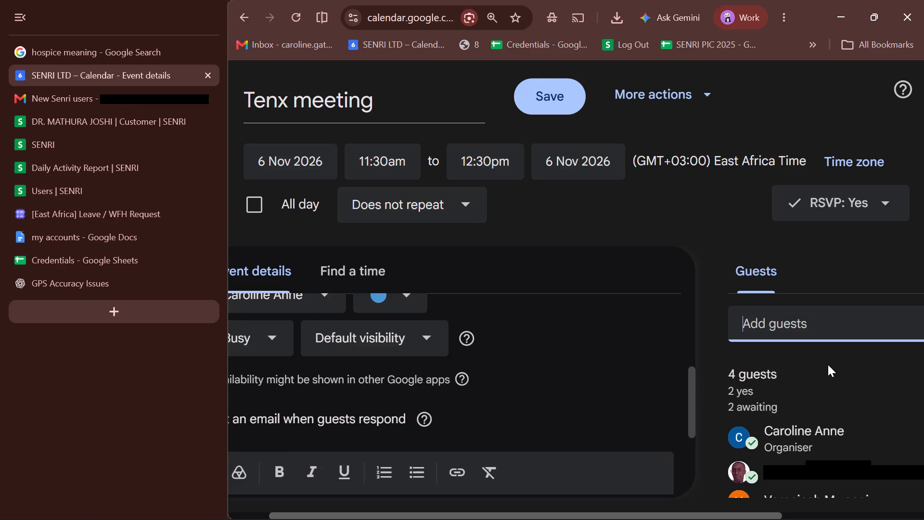
Save the Tenx meeting and send the invitation email to the new guest, approving the invite outside the organisation.
scroll(828, 364, "down", 2)
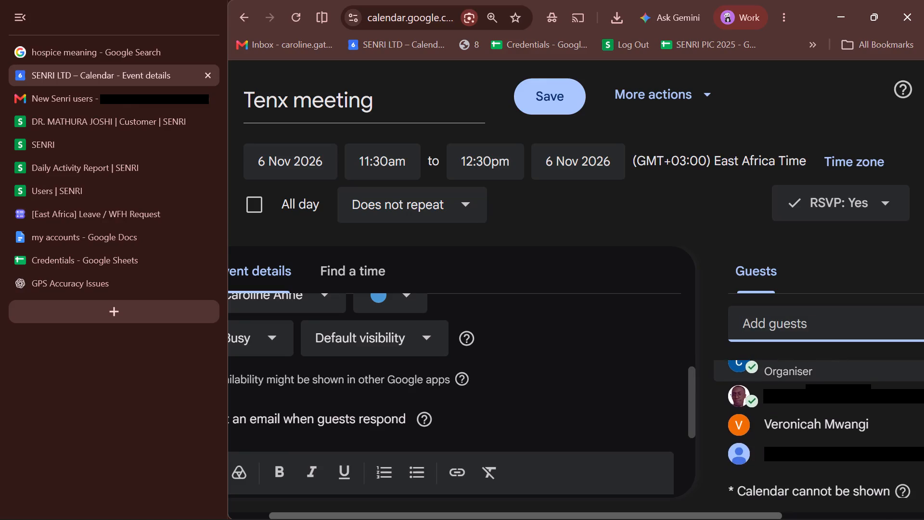
scroll(828, 364, "down", 1)
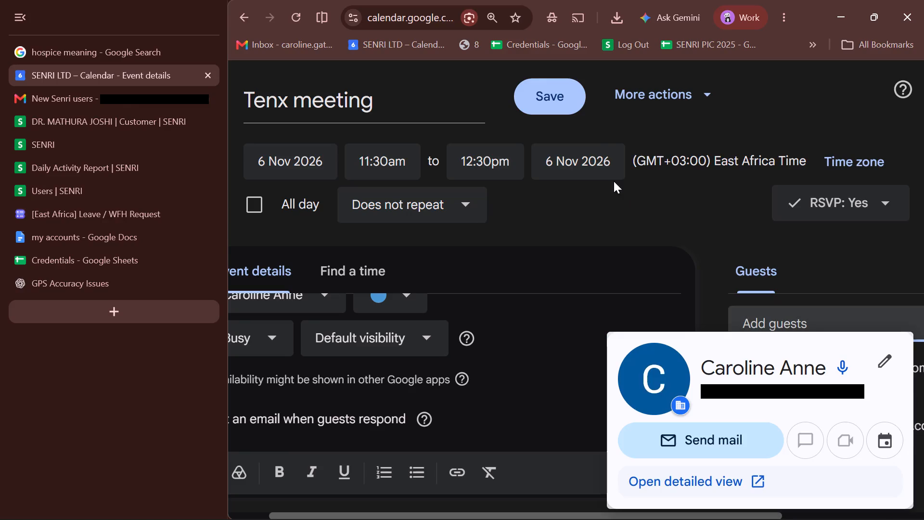
left_click(536, 81)
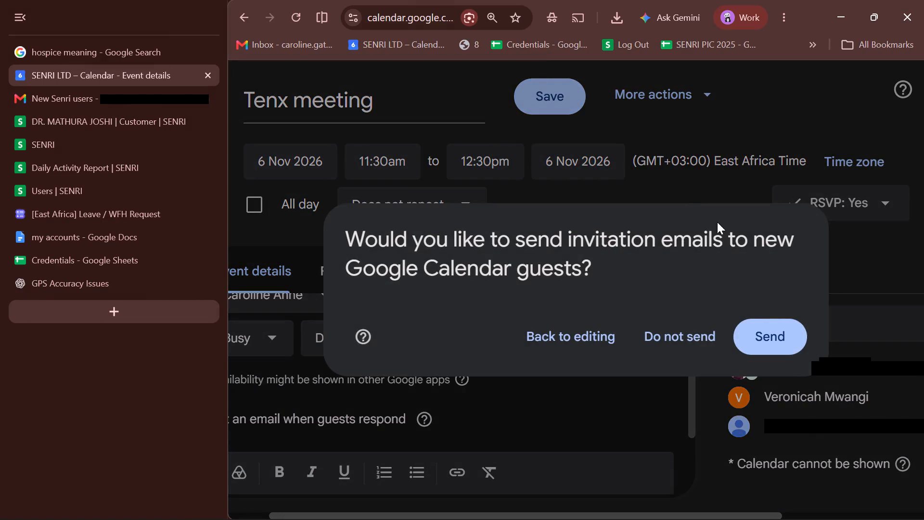
left_click(757, 328)
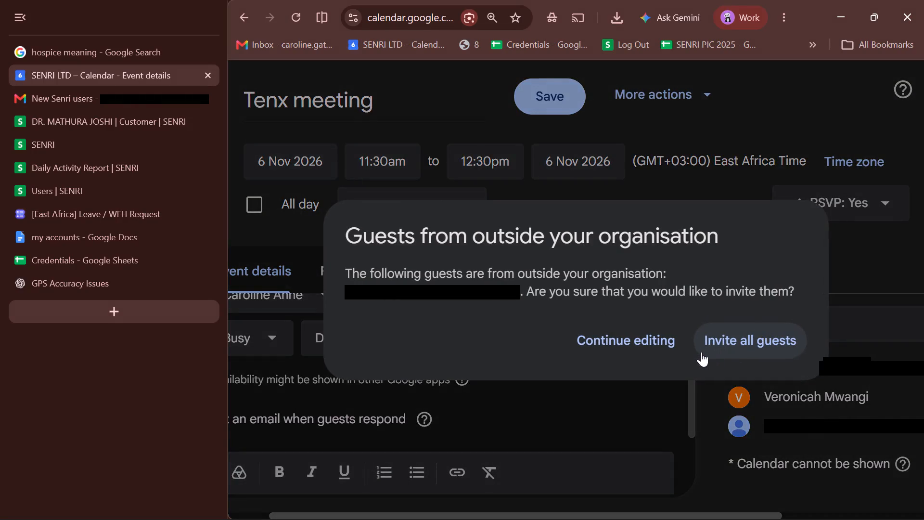
left_click(720, 343)
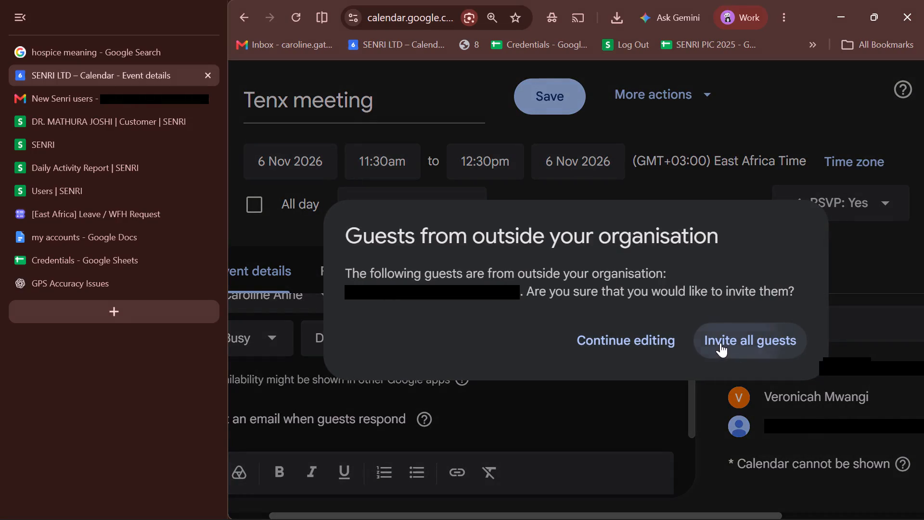
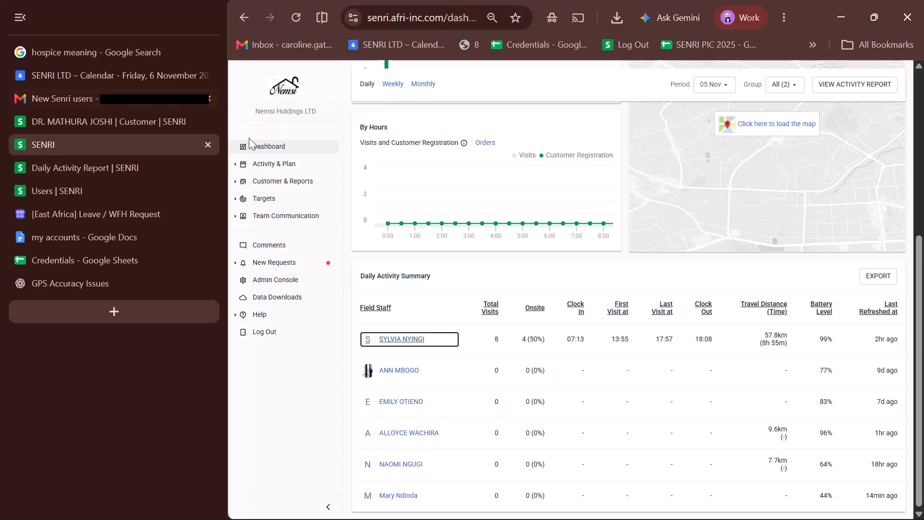
Log out of the Nemsi Holdings account in SENRI and return to the 6 November calendar.
left_click(304, 334)
left_click(648, 102)
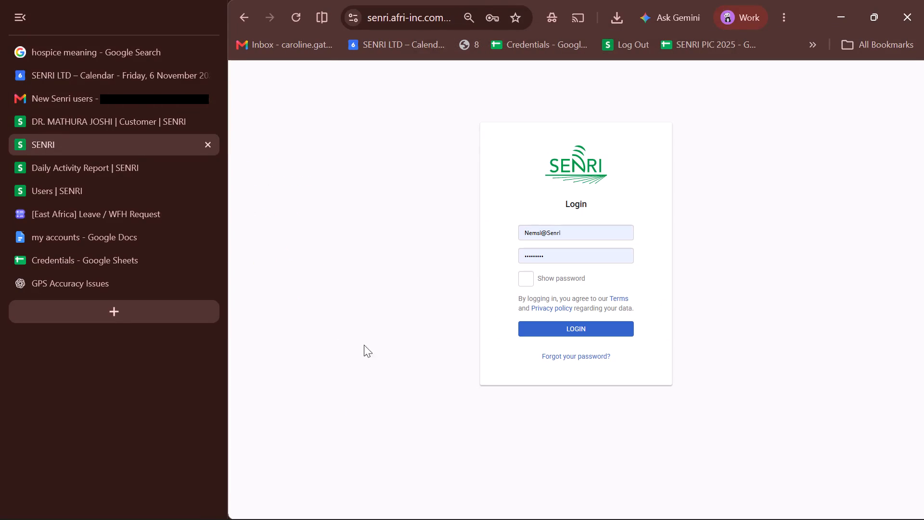
left_click(60, 78)
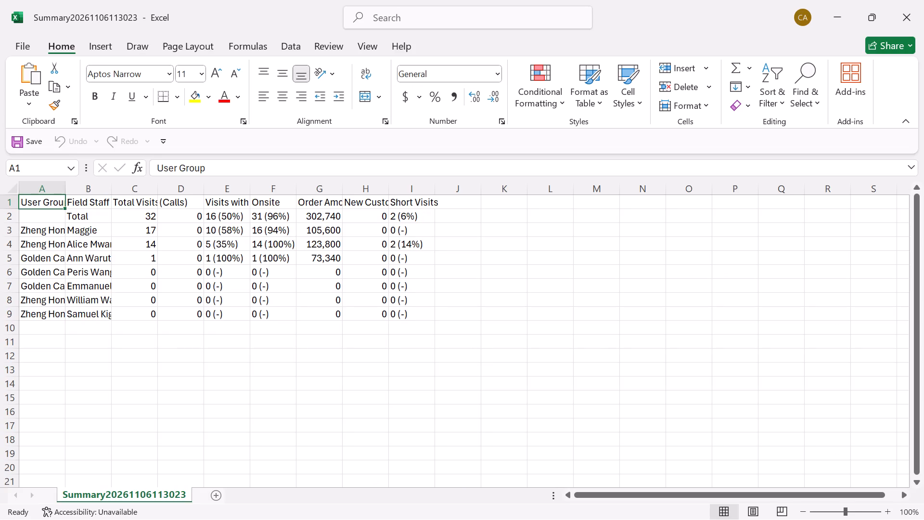
In the exported summary workbook in Excel, replace the User Group header in cell A1 with the date 5/11/2026.
type("5/11")
type("/2026")
key("Return")
key("Return")
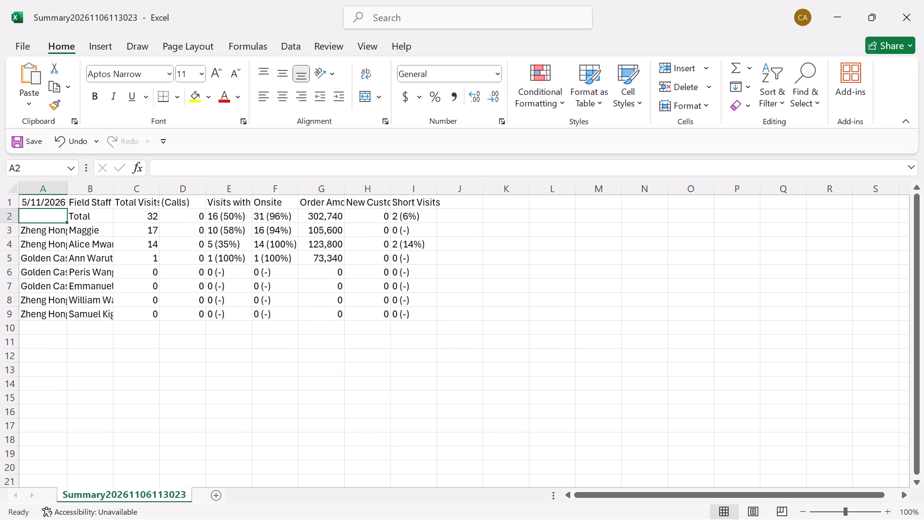
Format the header and Total rows (rows 1 and 2) in bold with red font.
left_click_drag(17, 202, 15, 213)
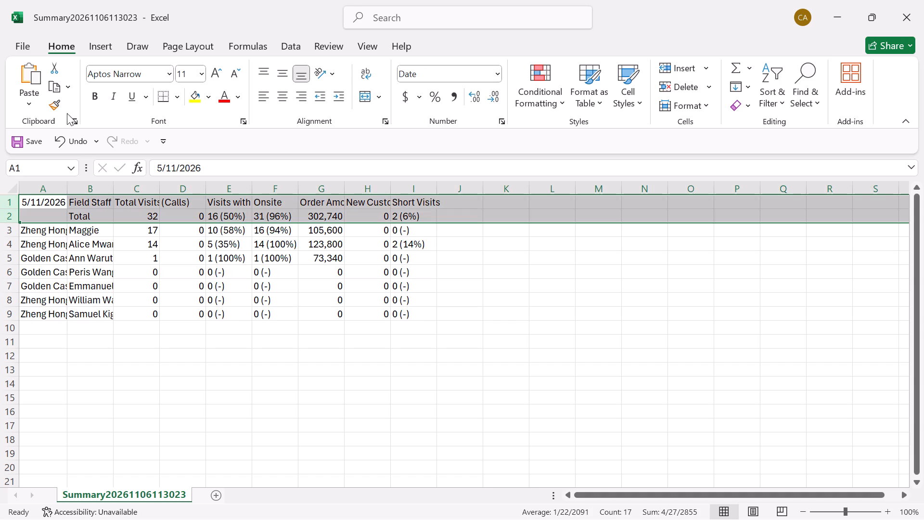
left_click(95, 91)
left_click(224, 99)
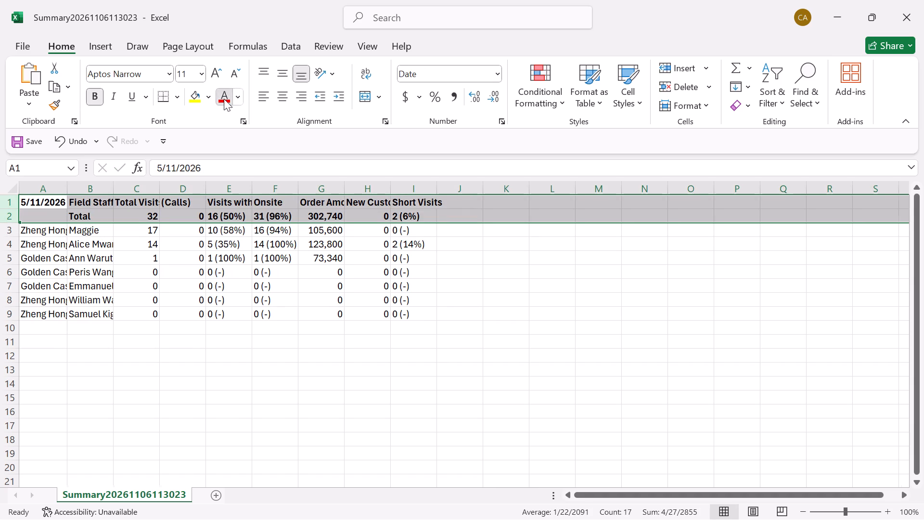
Select the entire summary table, A1 to I9, for formatting.
left_click(141, 280)
key("ctrl+a")
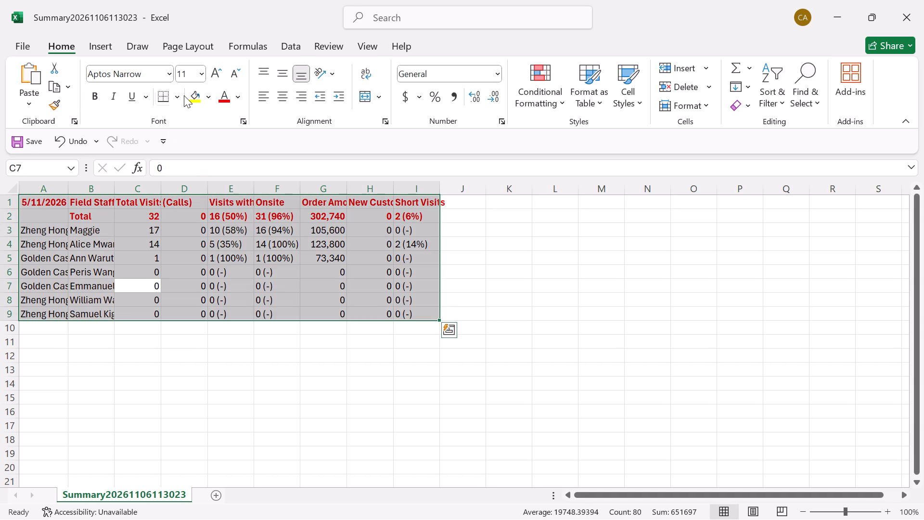
Apply all borders to every cell of the summary table, A1 to I9.
left_click(178, 95)
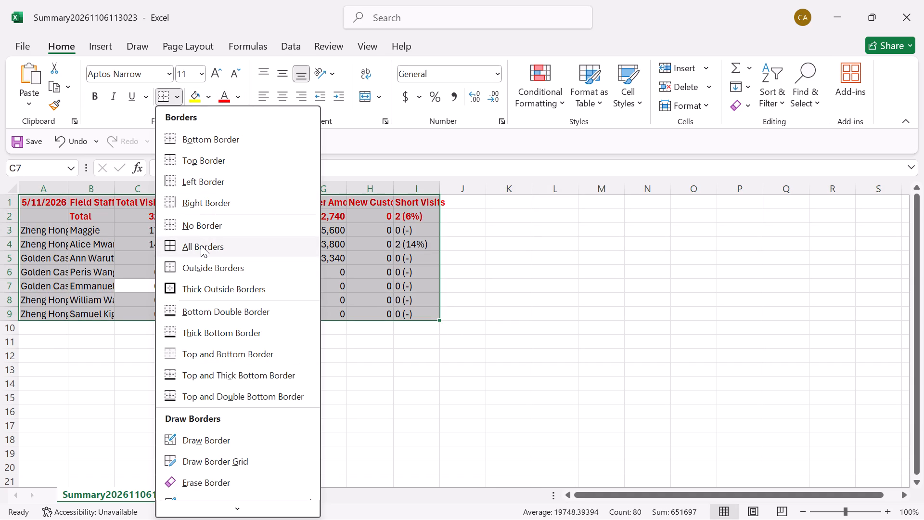
left_click(201, 245)
AutoFit the width of all the sheet's columns so the headers and staff names fit their contents.
left_click_drag(4, 191, 37, 179)
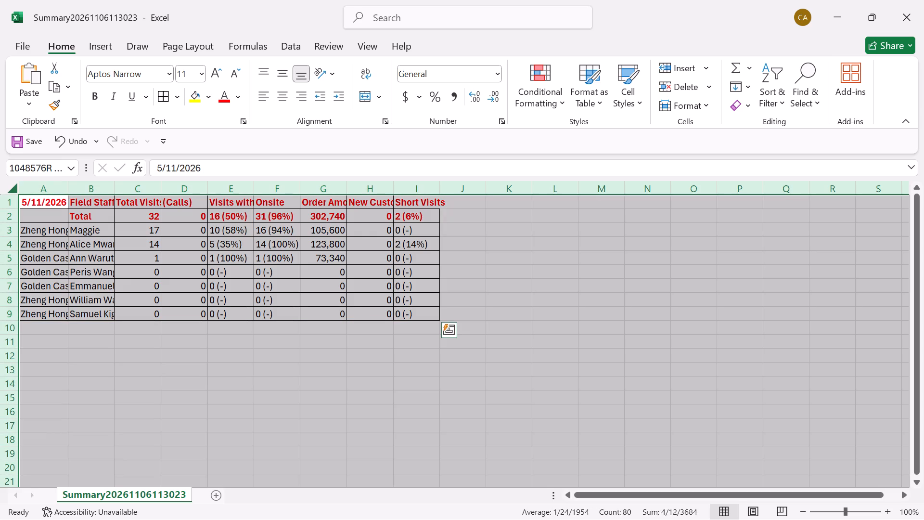
left_click_drag(37, 179, 65, 182)
double_click(65, 182)
left_click(112, 249)
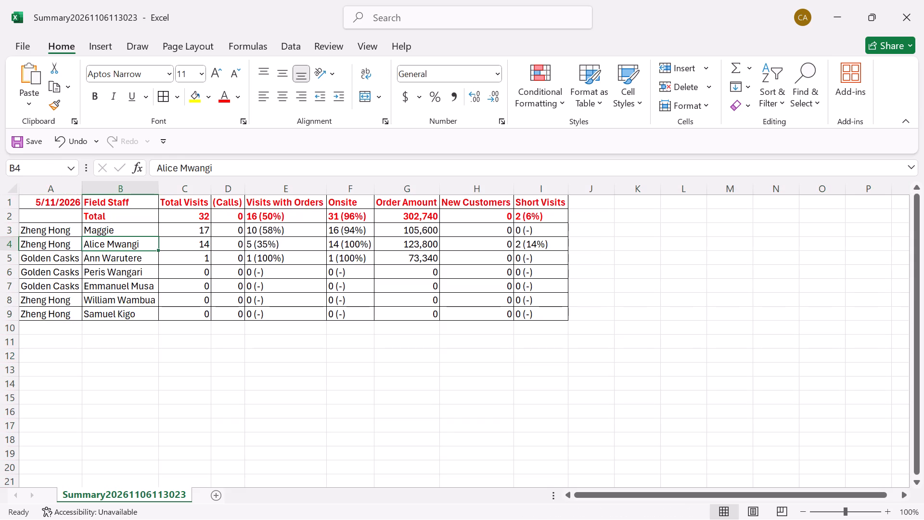
Left-align the date in cell A1.
left_click(60, 203)
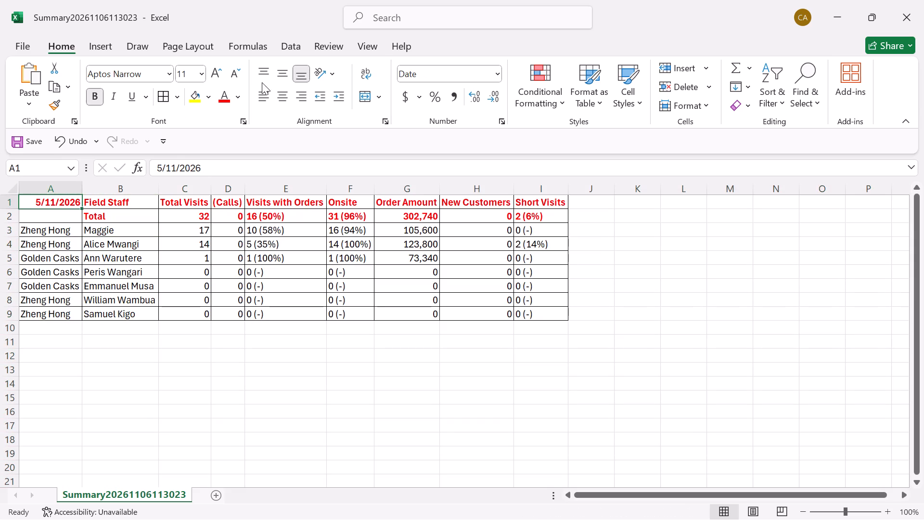
left_click(266, 100)
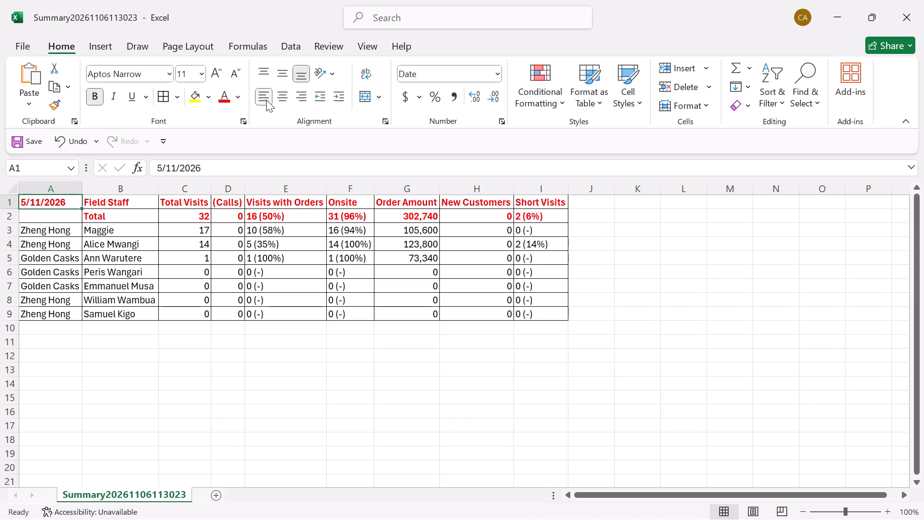
Cut the entire formatted summary table, A1 to I9, for moving elsewhere.
left_click(161, 274)
key("ctrl+a")
key("ctrl+x")
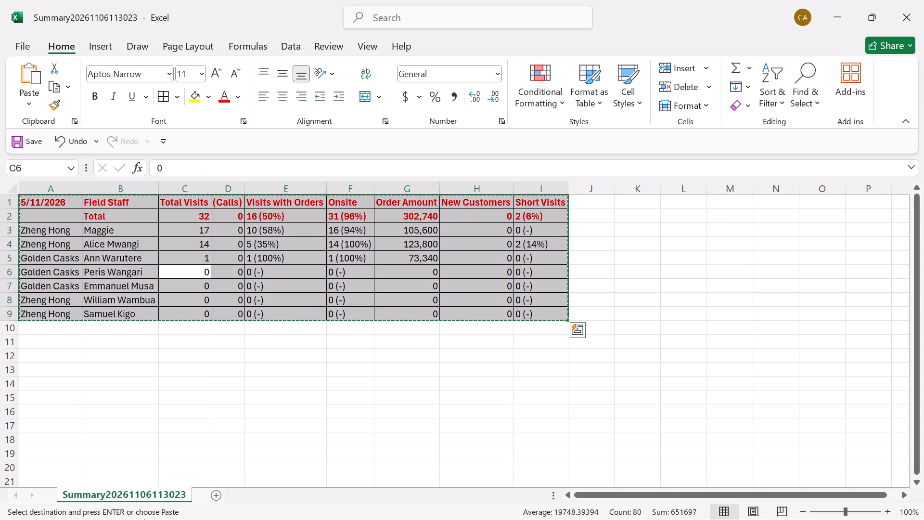
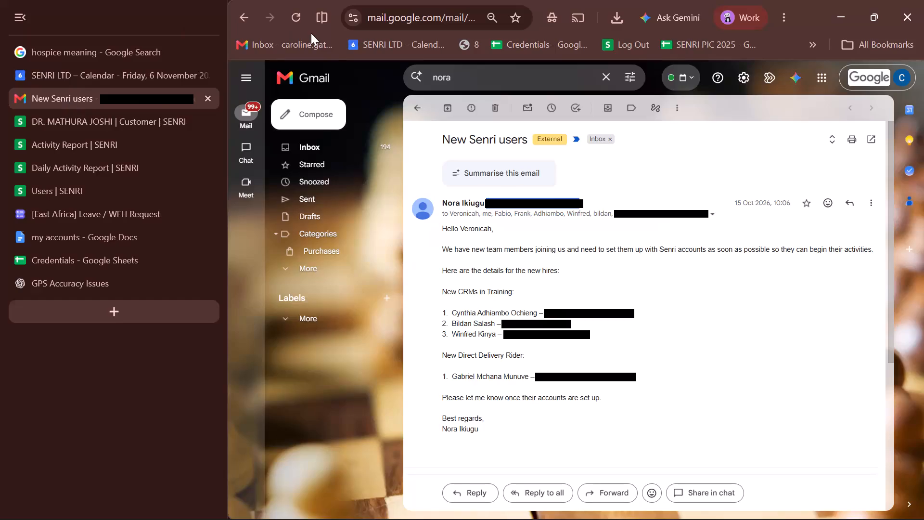
Leave the New Senri users email in Gmail, expand the full folder list, and open the Spam folder.
left_click(418, 104)
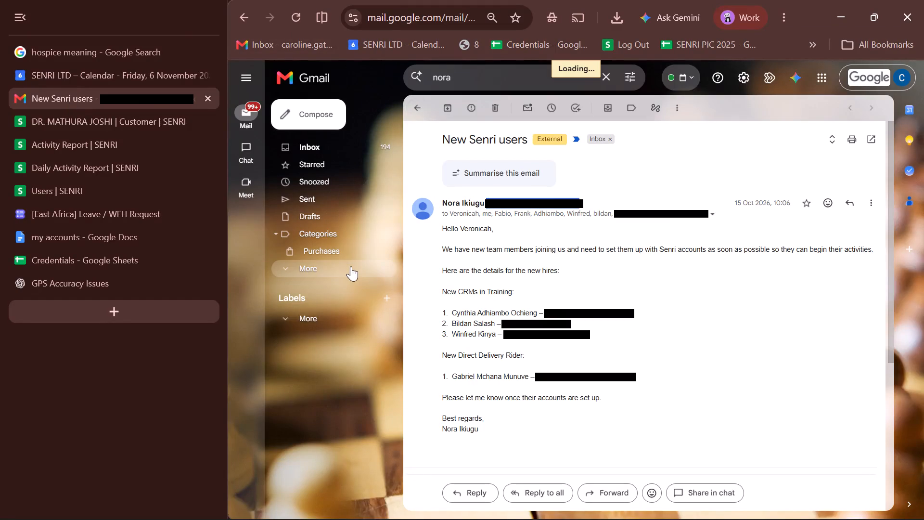
left_click(350, 266)
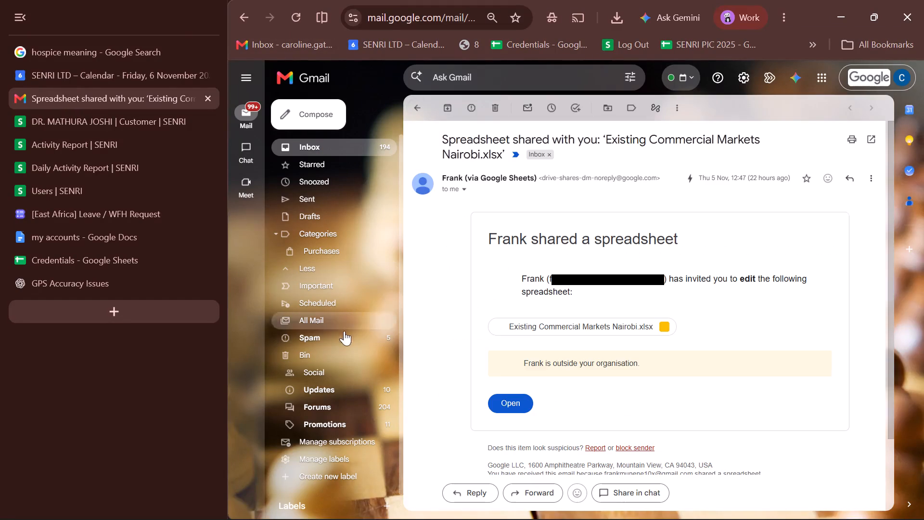
left_click(343, 337)
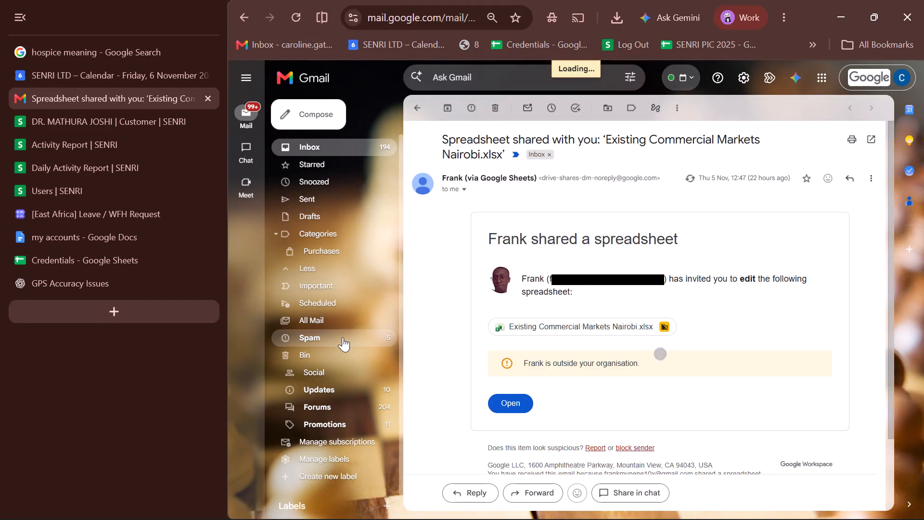
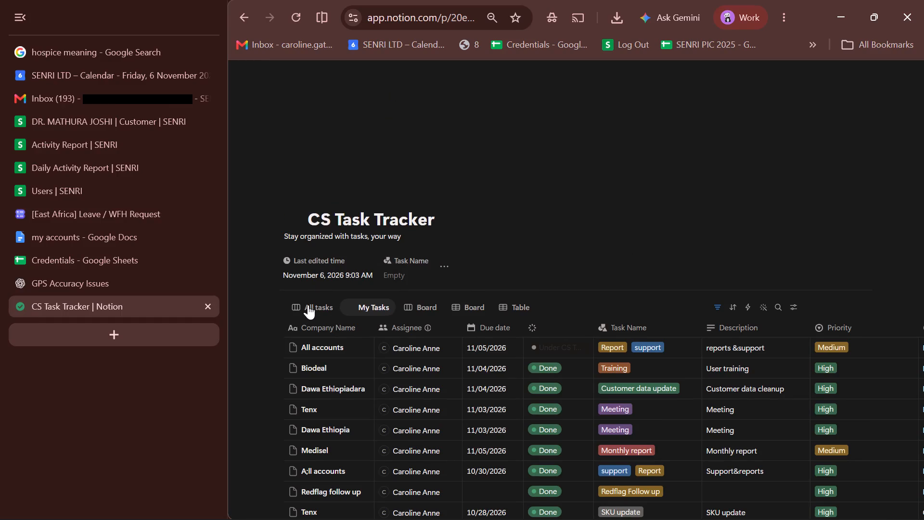
In the Notion CS Task Tracker, look through the assigned tasks down to the older October entries.
left_click(304, 306)
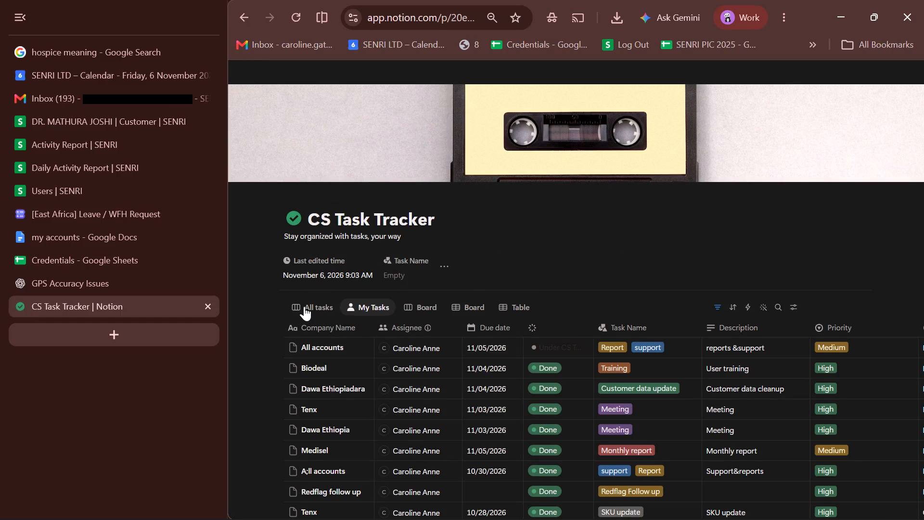
scroll(410, 424, "down", 6)
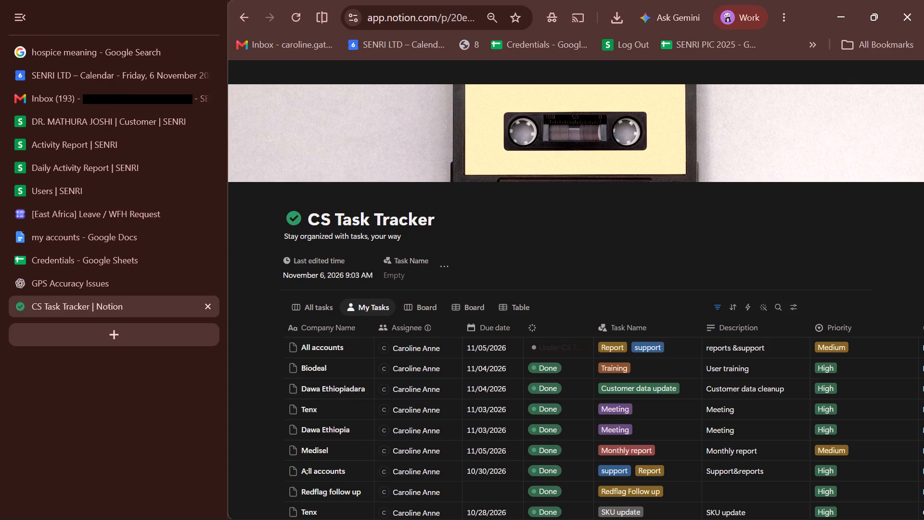
scroll(494, 389, "down", 4)
Switch the CS Task Tracker from My Tasks to the All tasks board view.
scroll(409, 265, "up", 3)
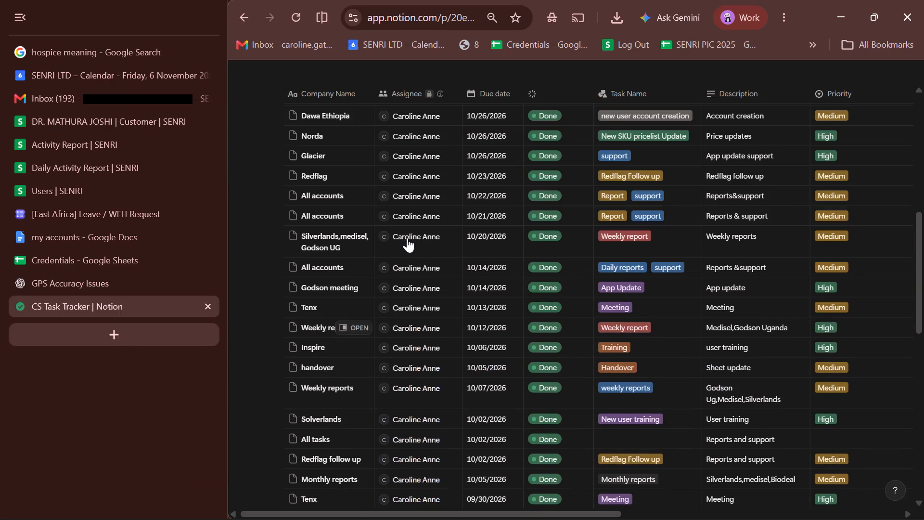
scroll(407, 238, "down", 2)
scroll(407, 238, "up", 3)
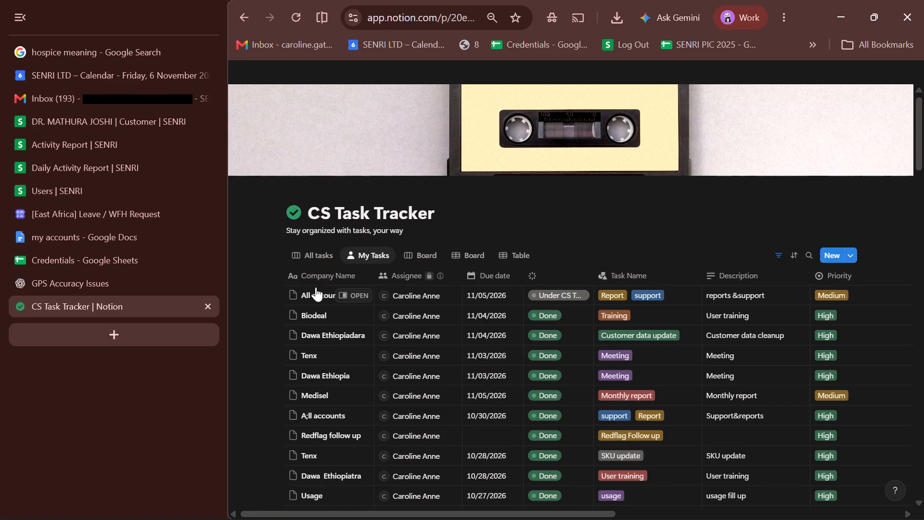
left_click(308, 256)
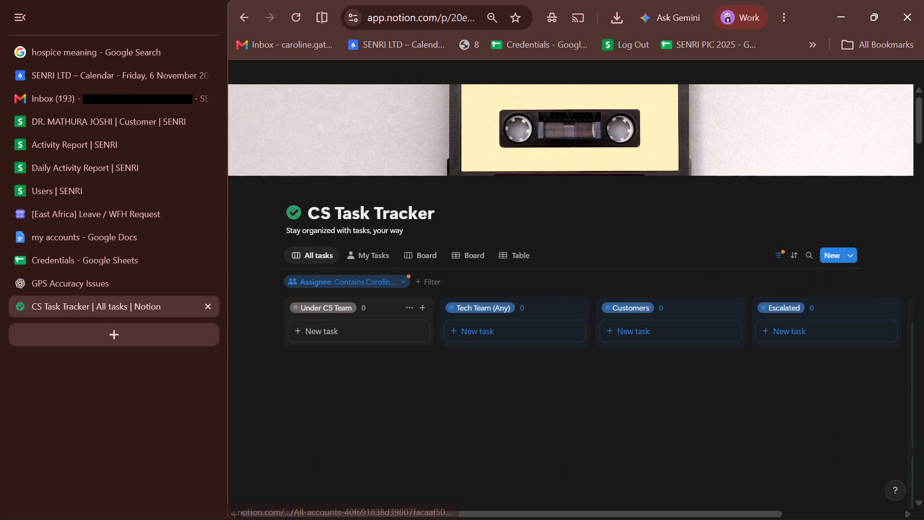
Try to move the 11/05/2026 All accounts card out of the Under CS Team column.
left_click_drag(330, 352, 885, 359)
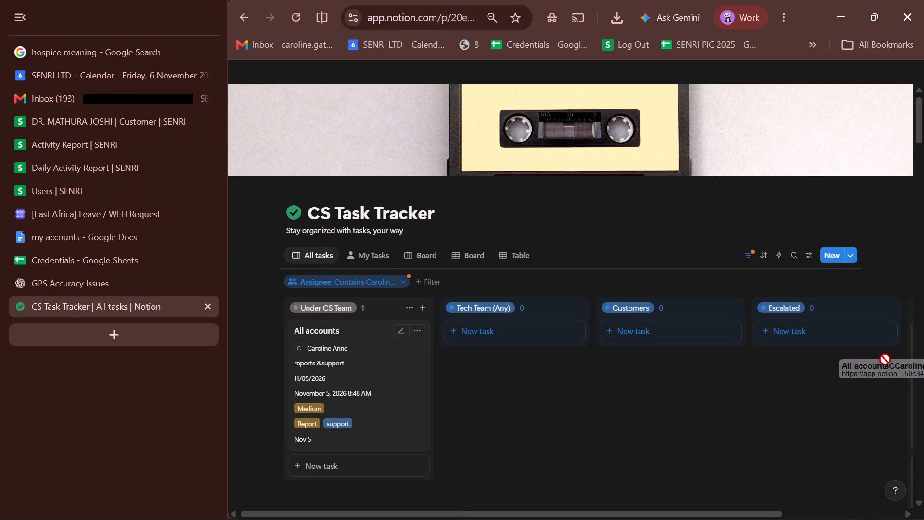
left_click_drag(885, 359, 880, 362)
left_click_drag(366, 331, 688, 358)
Add a new task named All accounts in the Under CS Team column.
scroll(414, 400, "down", 1)
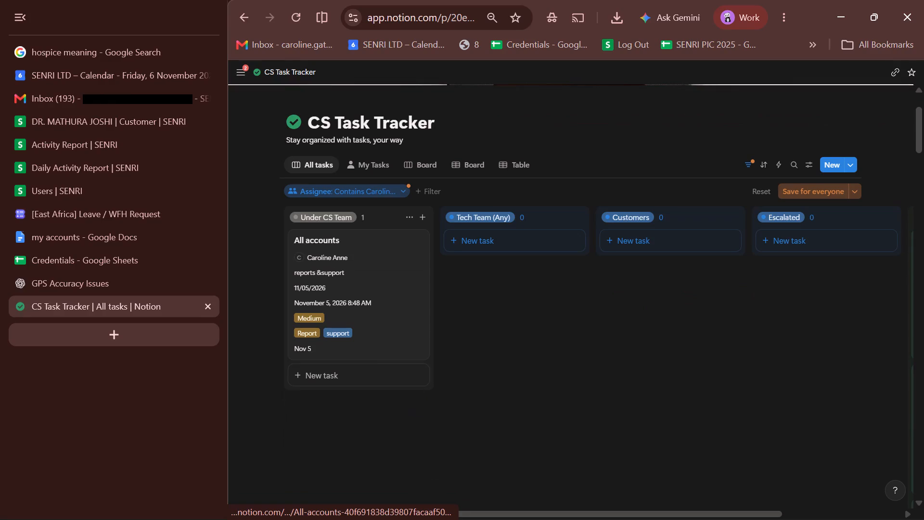
left_click(373, 378)
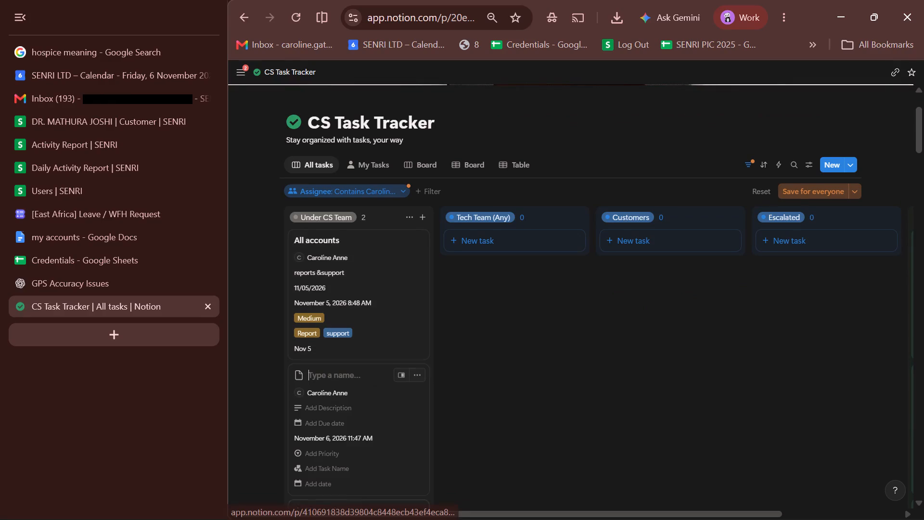
type("ll")
key("space")
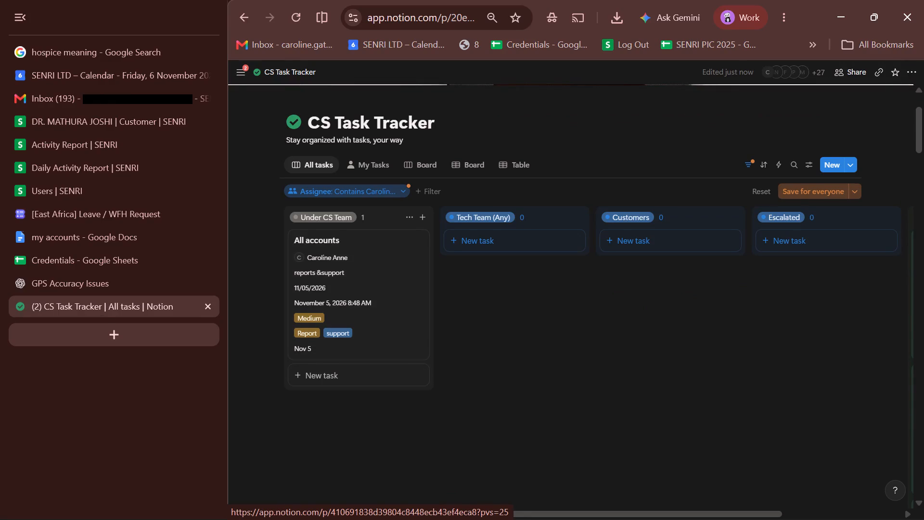
scroll(364, 377, "up", 4)
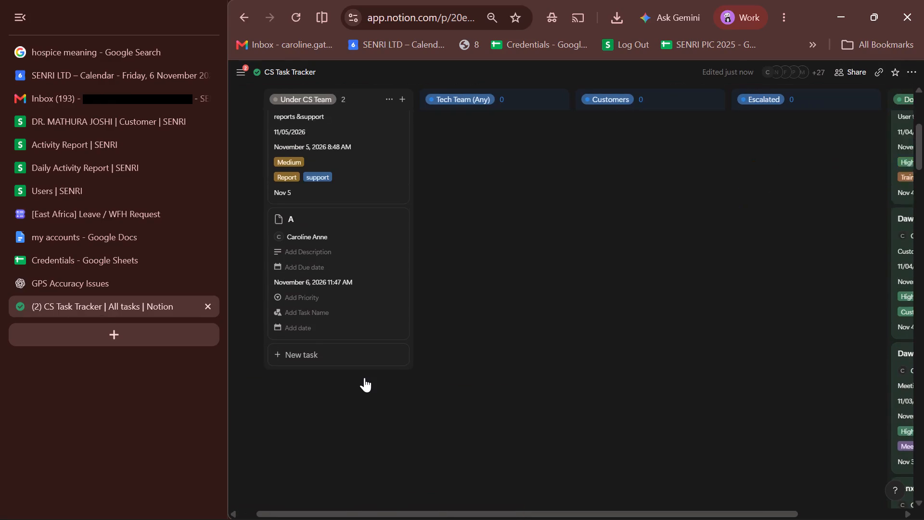
scroll(364, 377, "up", 1)
left_click(313, 267)
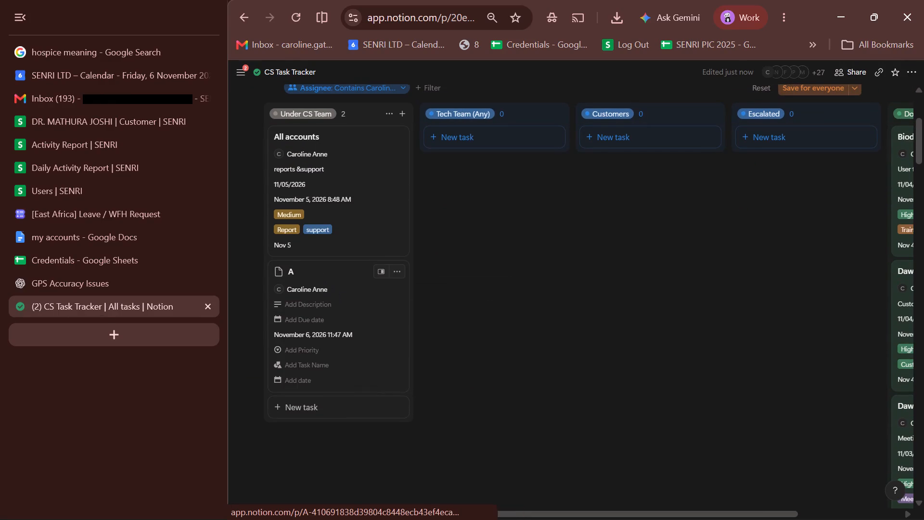
type("ll accounts")
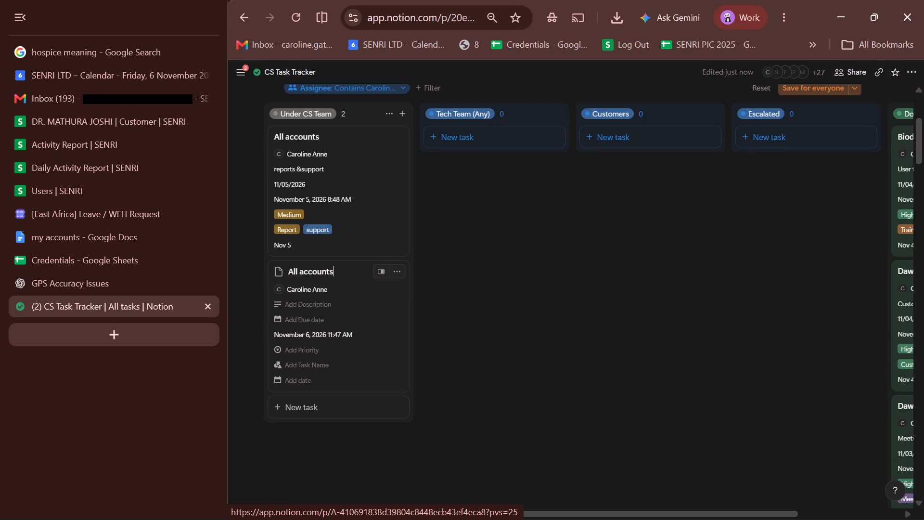
Enter Reports&support as the description of the new All accounts task.
left_click(295, 309)
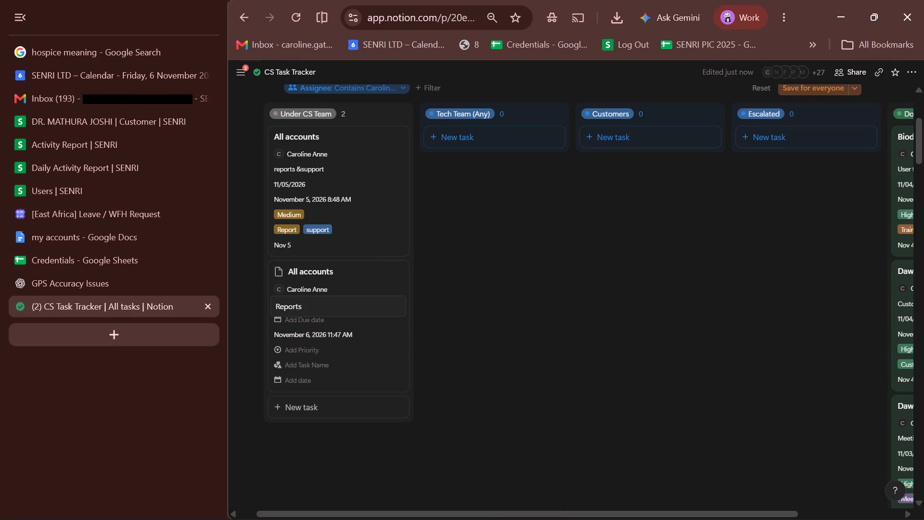
key("shift+ampersand")
type("suppor")
key("t")
Set the new All accounts task's due date to 11/06/2026 and its priority to Medium.
left_click(285, 326)
left_click(285, 326)
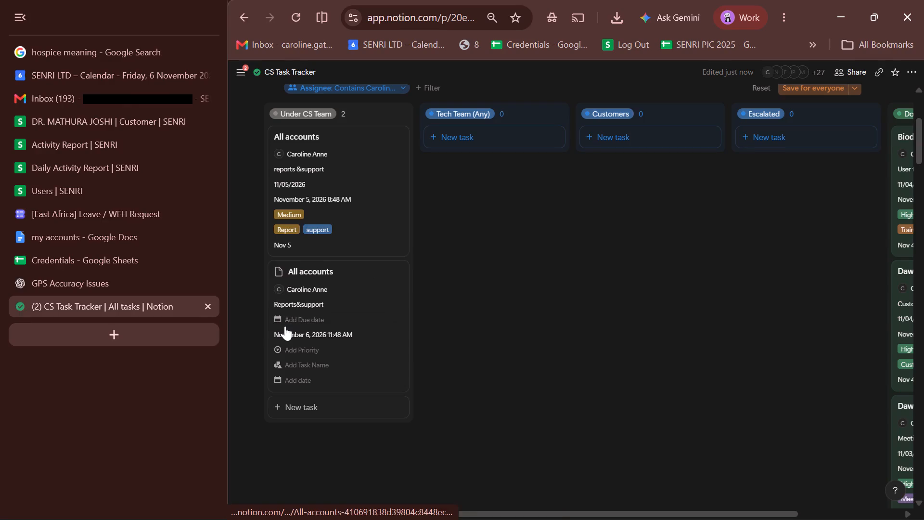
left_click(374, 313)
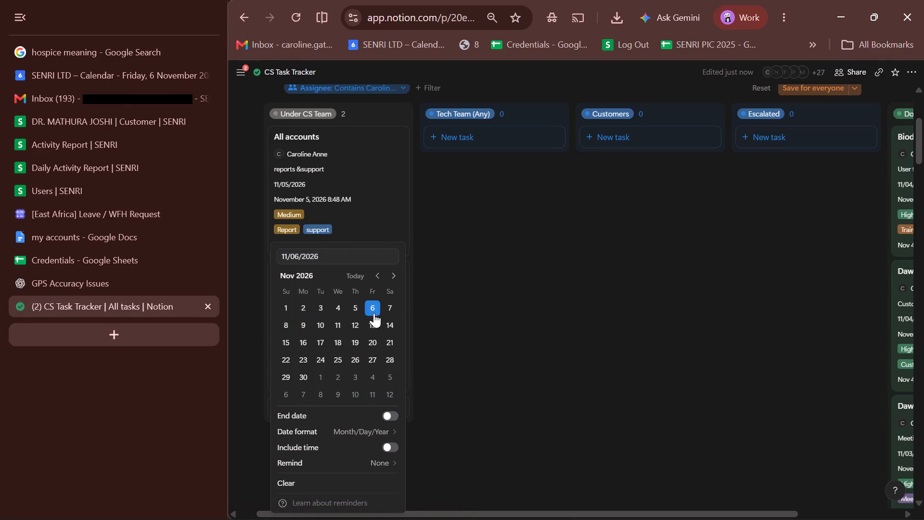
left_click(519, 319)
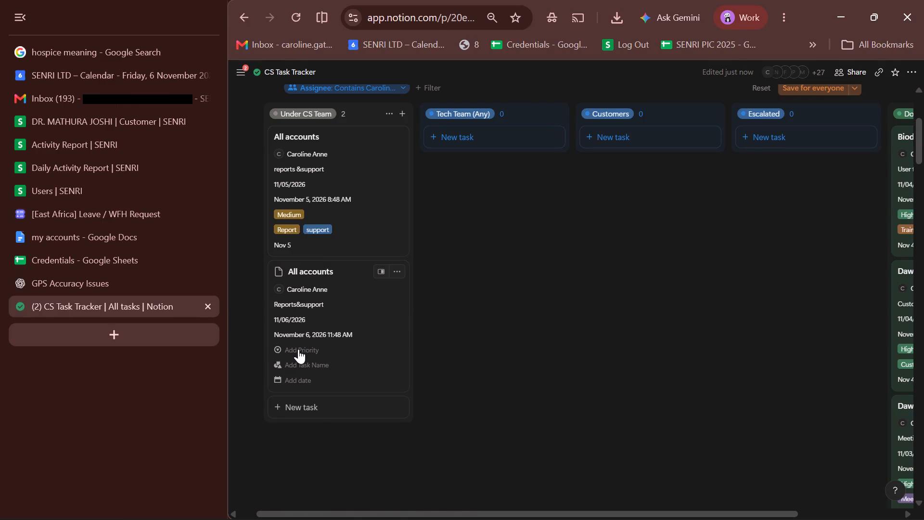
left_click(298, 349)
left_click(304, 397)
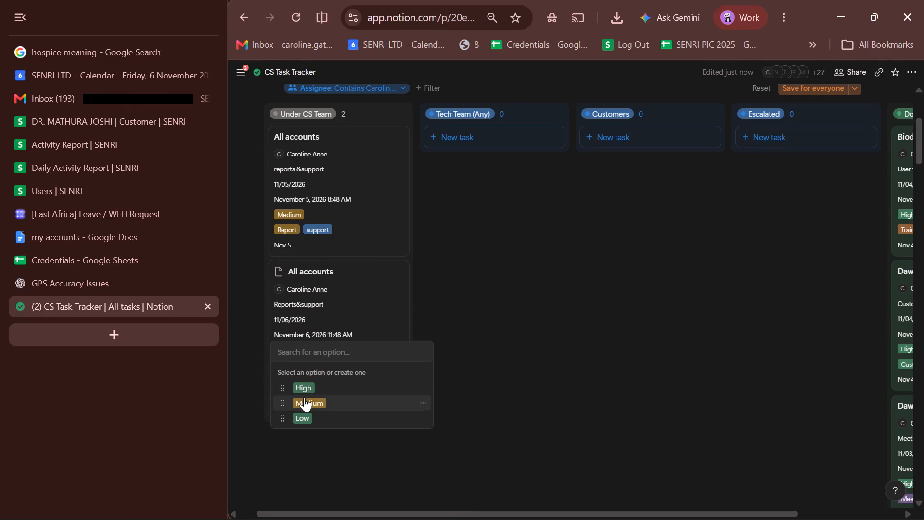
Find the existing Report option and add it as a Task Name tag on the new All accounts task.
left_click(297, 364)
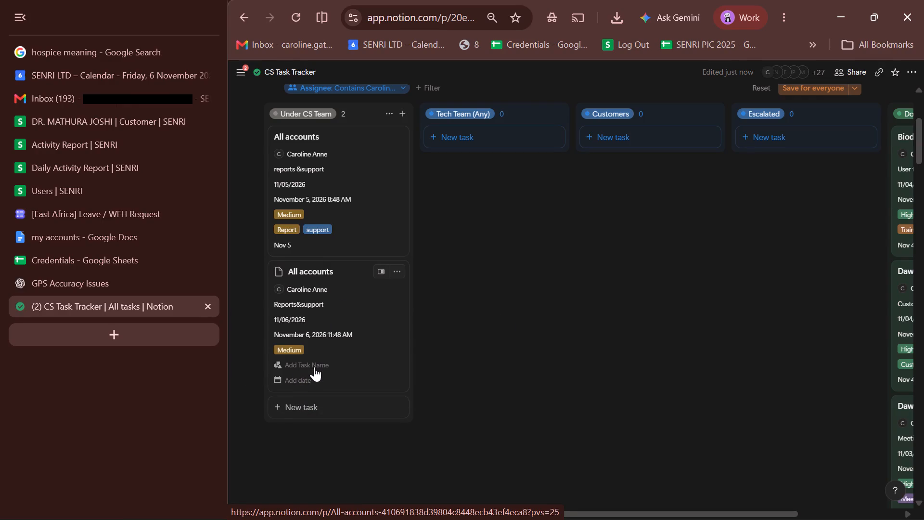
type("re")
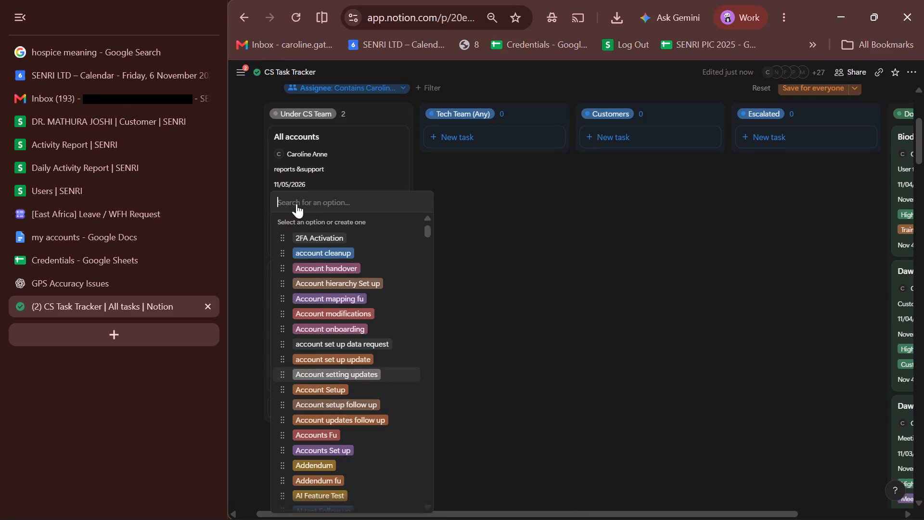
type("port")
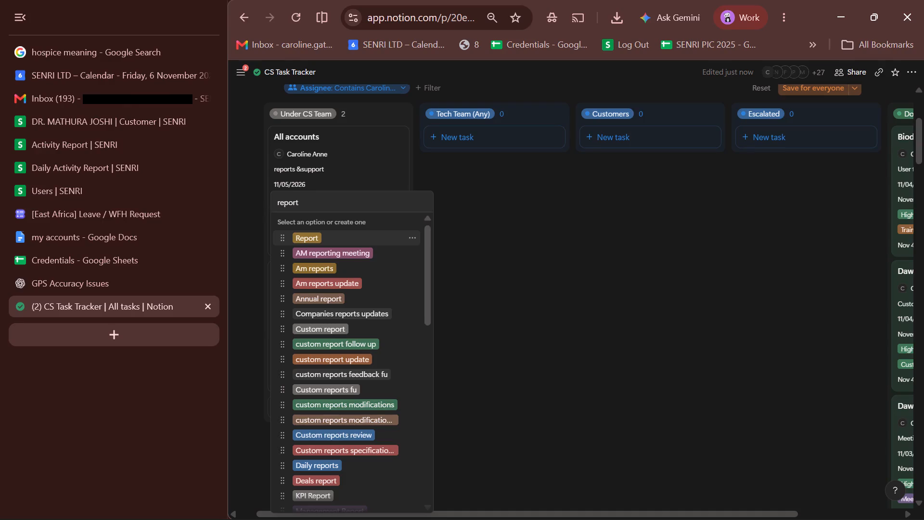
type("supp")
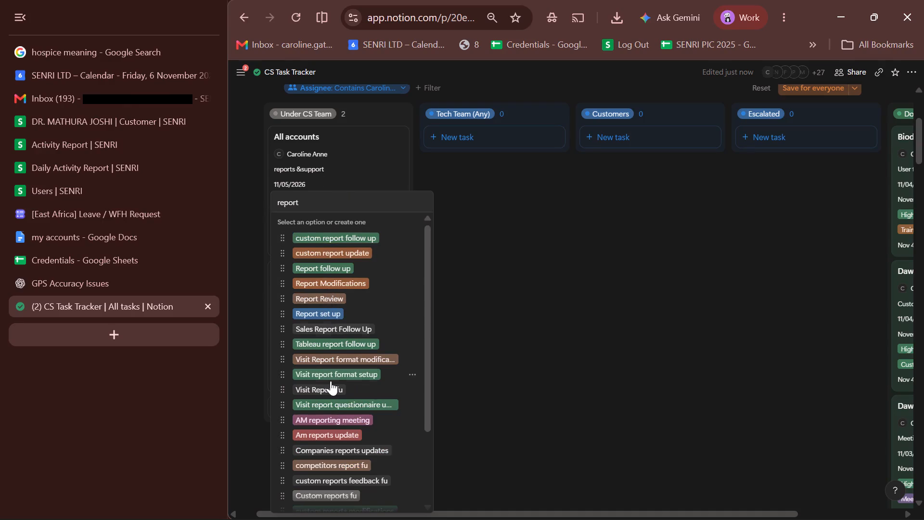
scroll(331, 381, "down", 2)
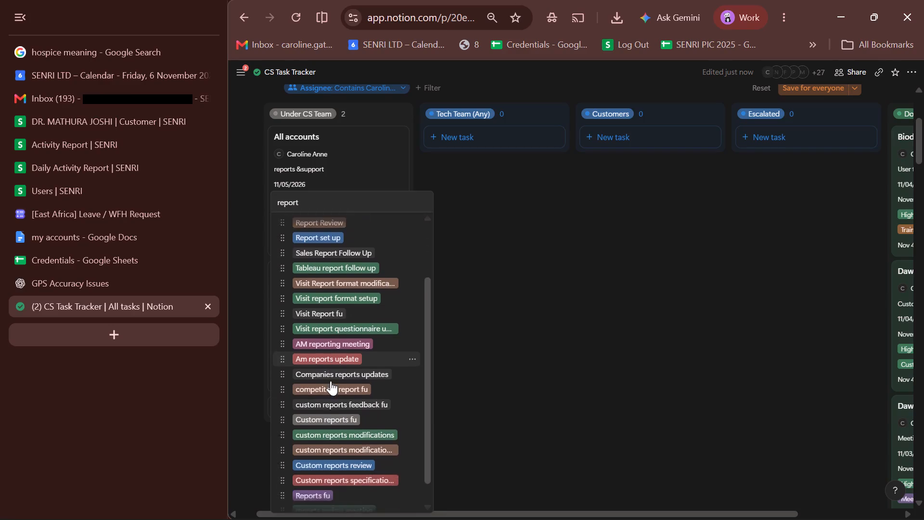
scroll(331, 381, "down", 1)
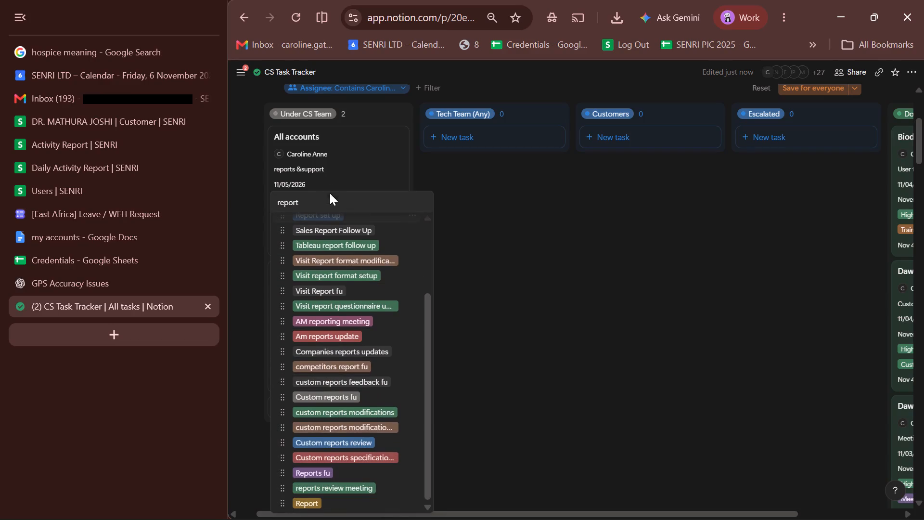
left_click(328, 201)
type("sup")
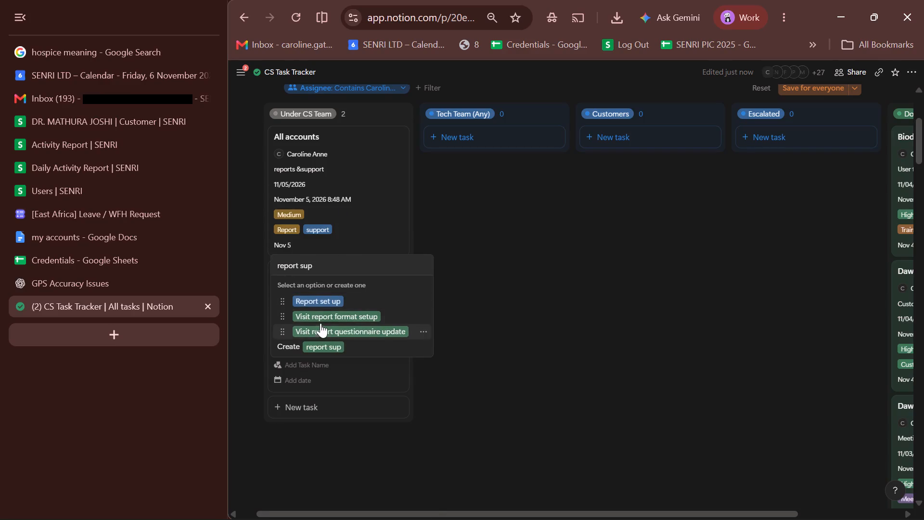
key("BackSpace")
key("BackSpace")
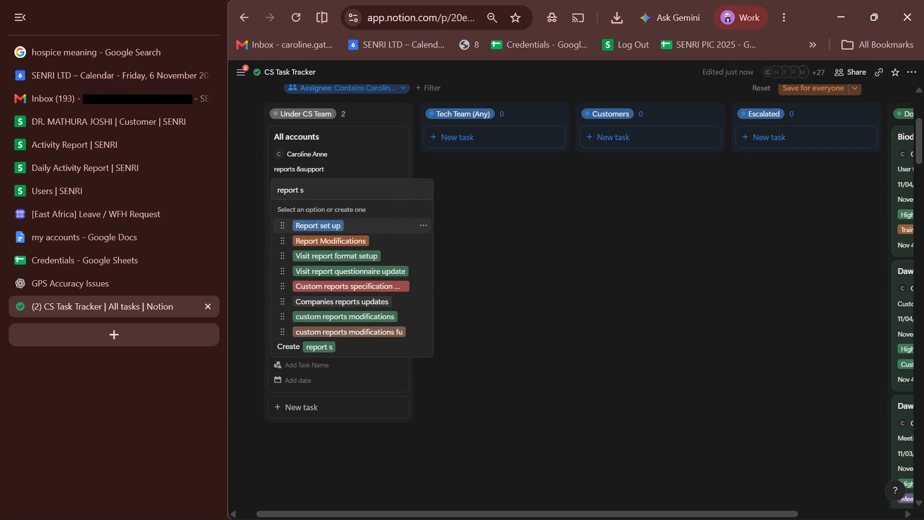
key("BackSpace")
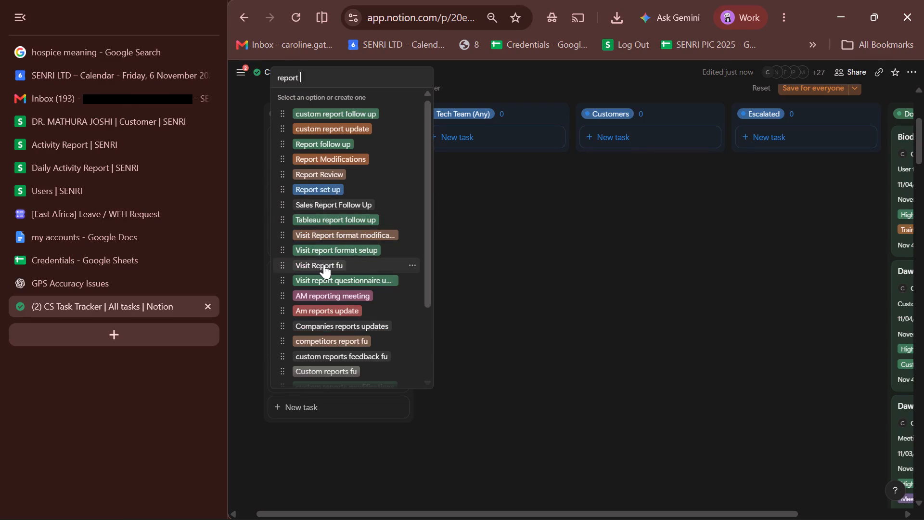
scroll(319, 164, "down", 1)
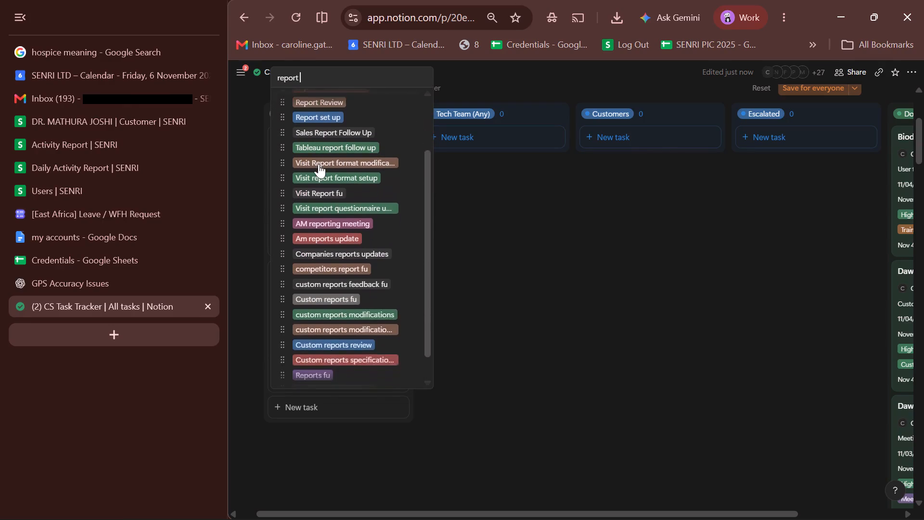
scroll(319, 164, "down", 1)
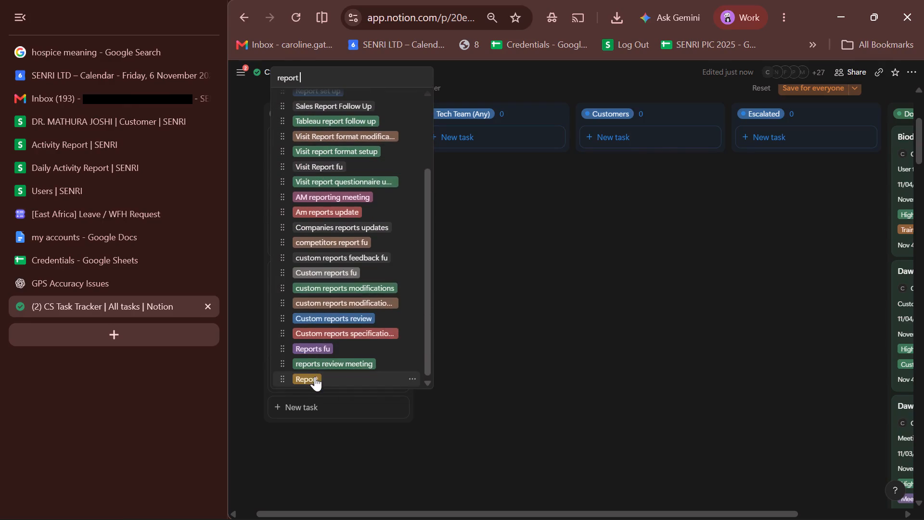
left_click(315, 377)
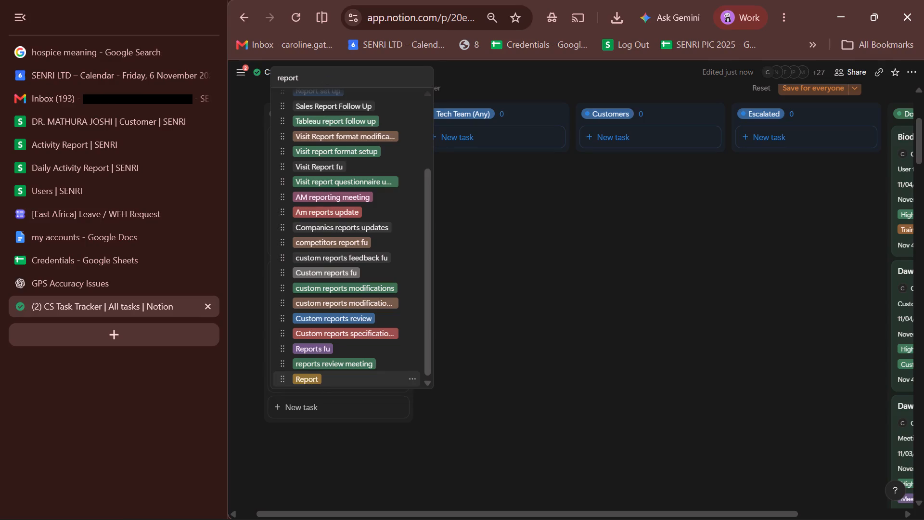
Add the existing support option as a second Task Name tag on the new All accounts task.
left_click(327, 75)
left_click(327, 75)
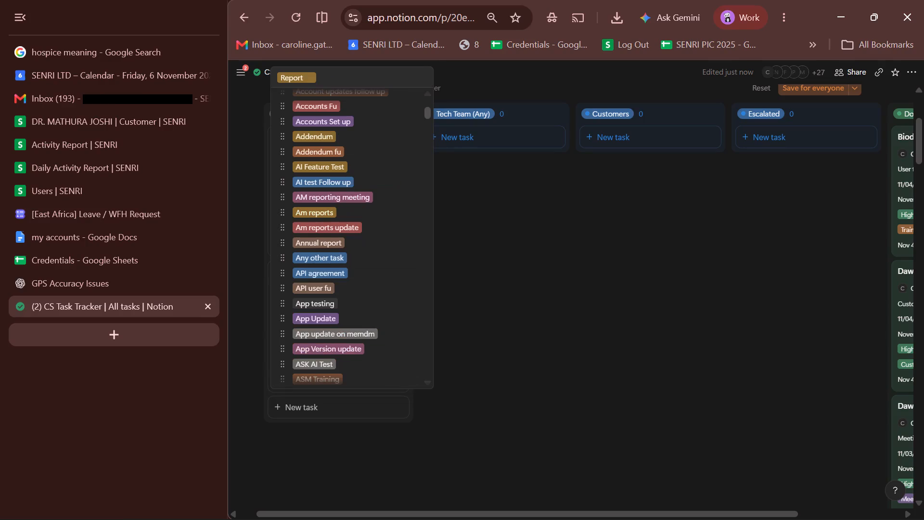
left_click(327, 75)
type("supp")
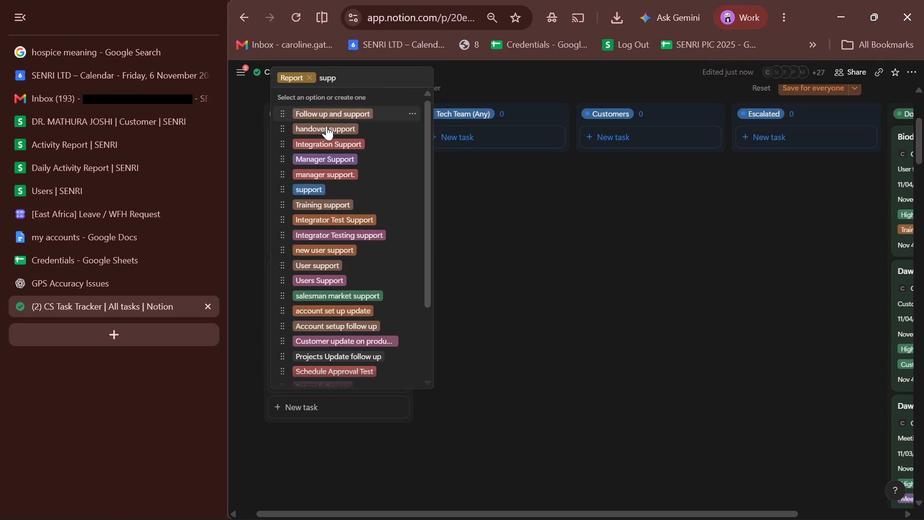
left_click(311, 191)
left_click(552, 264)
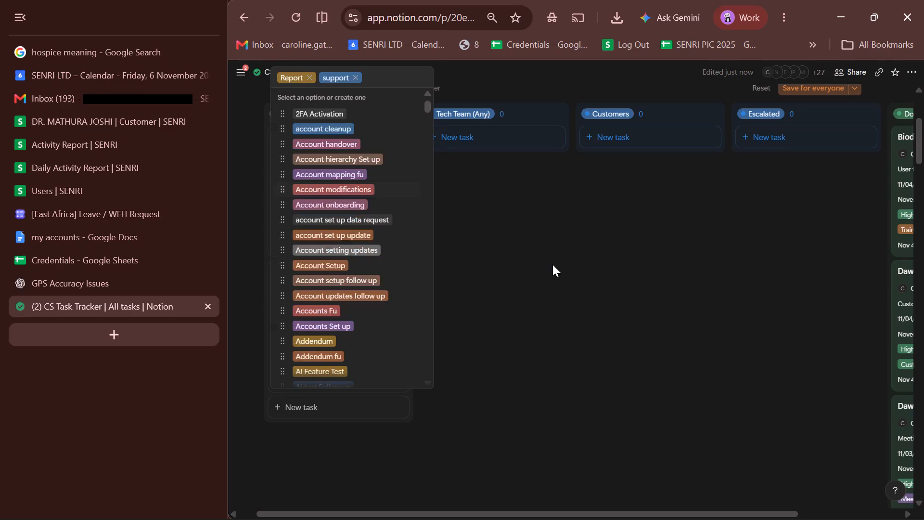
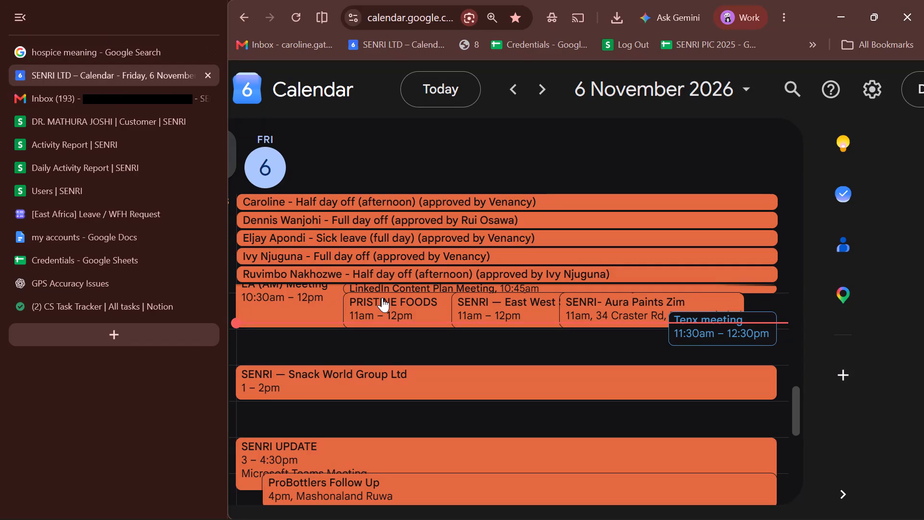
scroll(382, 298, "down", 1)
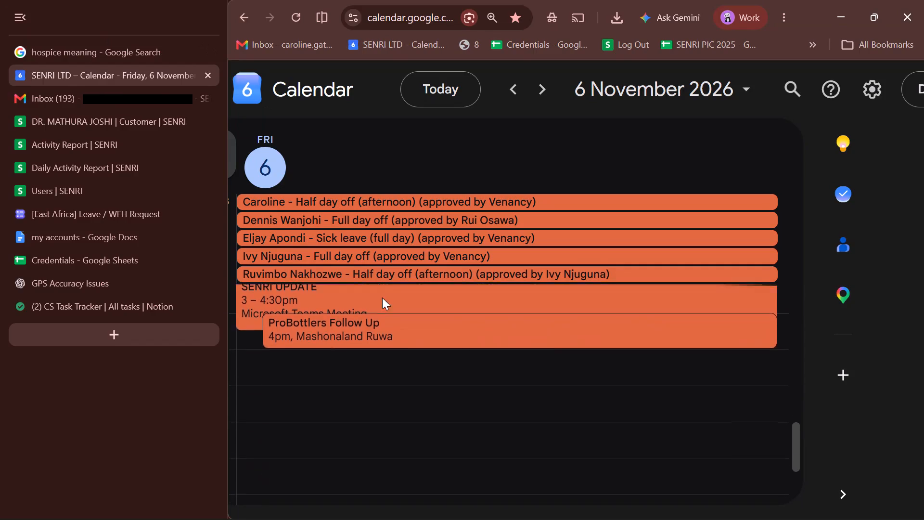
Review the SENRI calendar for Friday, 6 November 2026, examining the day's leave entries and meetings from morning to evening.
scroll(382, 298, "down", 1)
scroll(382, 298, "up", 6)
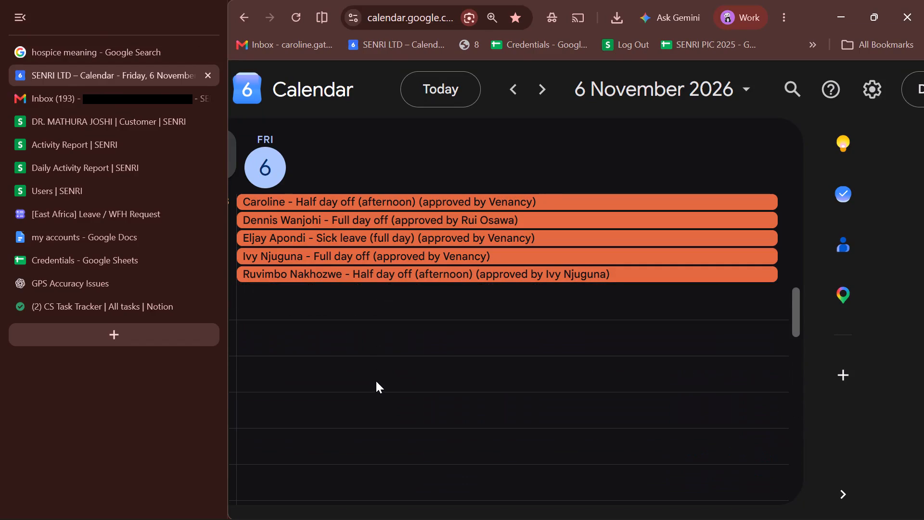
scroll(376, 392, "down", 3)
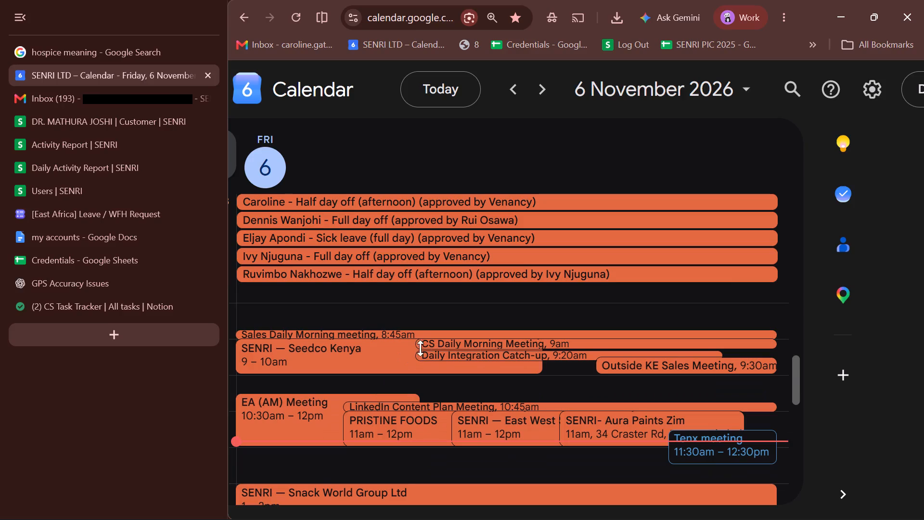
scroll(414, 349, "down", 3)
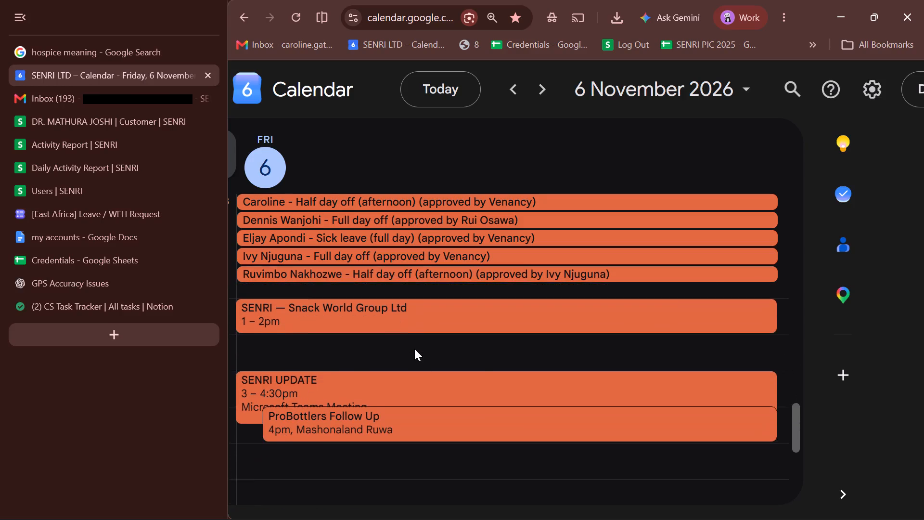
scroll(414, 349, "down", 1)
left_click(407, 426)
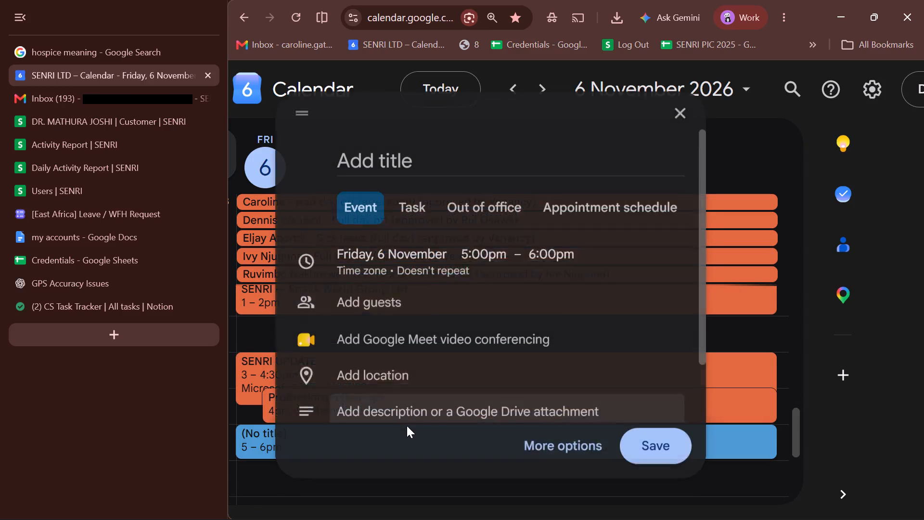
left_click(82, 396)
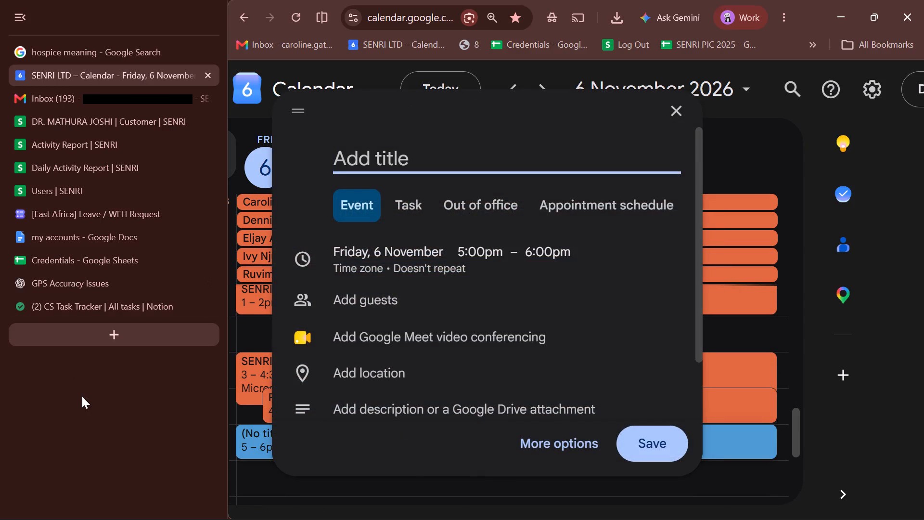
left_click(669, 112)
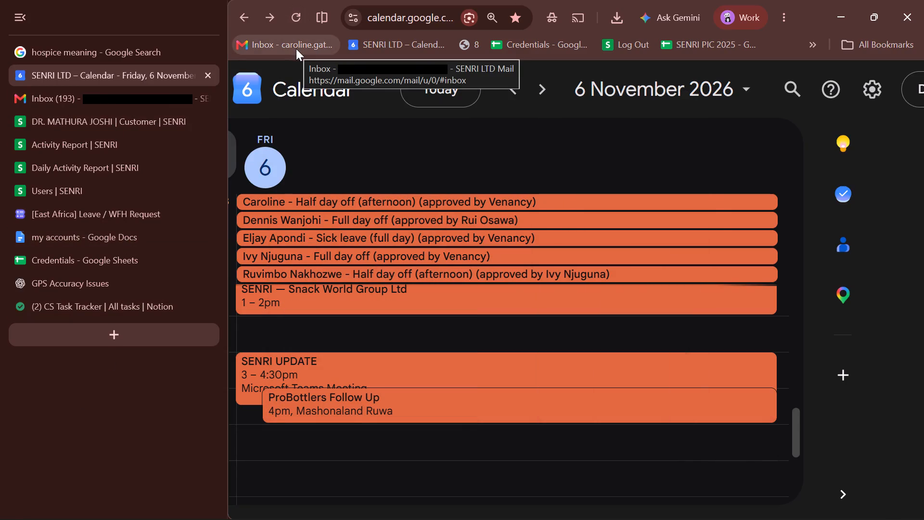
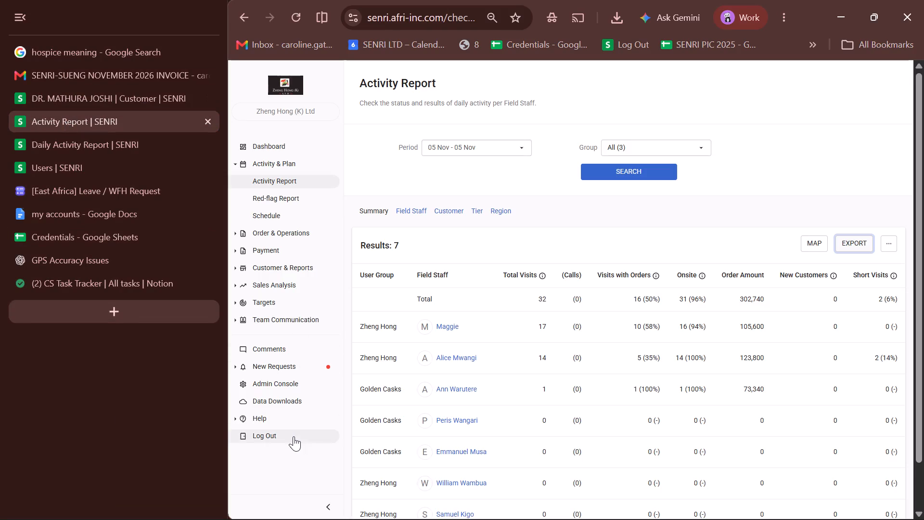
left_click(294, 436)
left_click(645, 108)
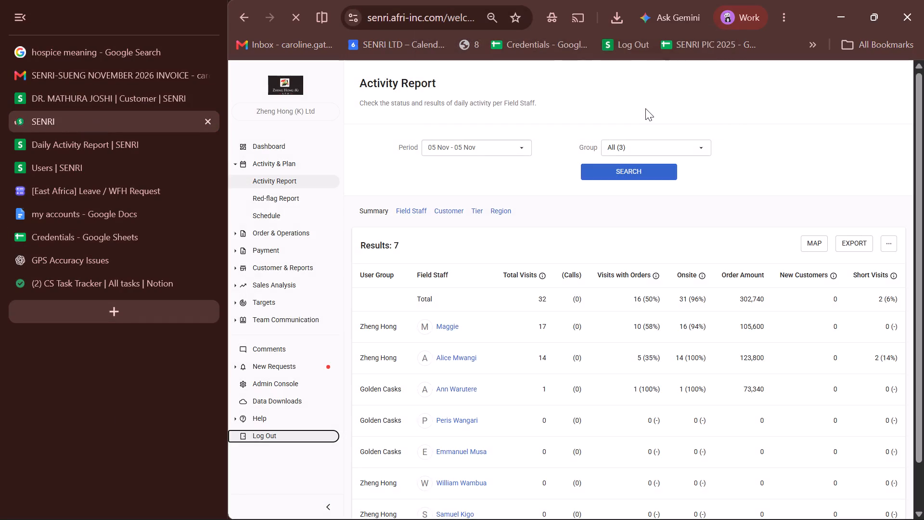
triple_click(578, 233)
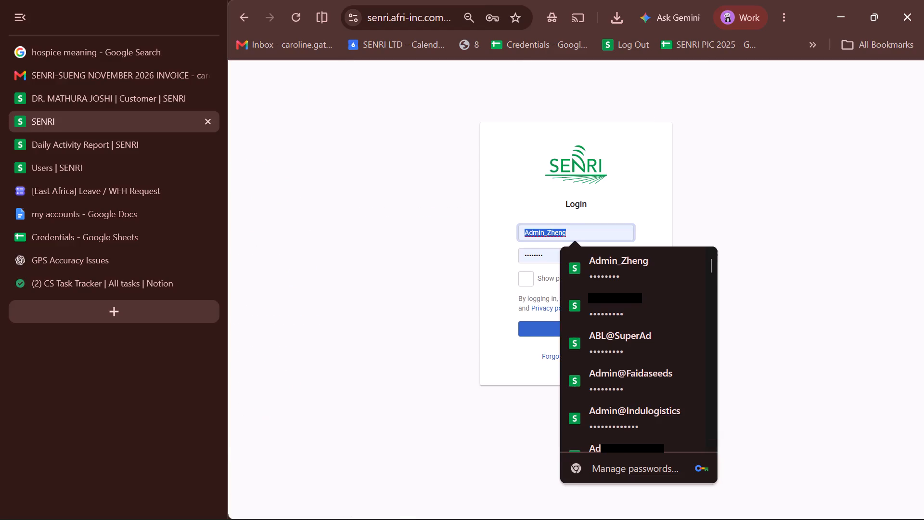
type("su")
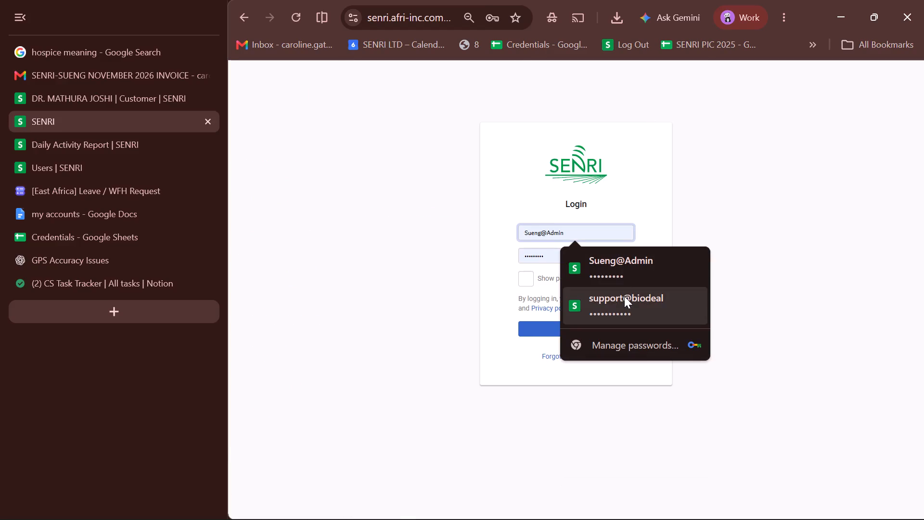
left_click(624, 296)
left_click(552, 323)
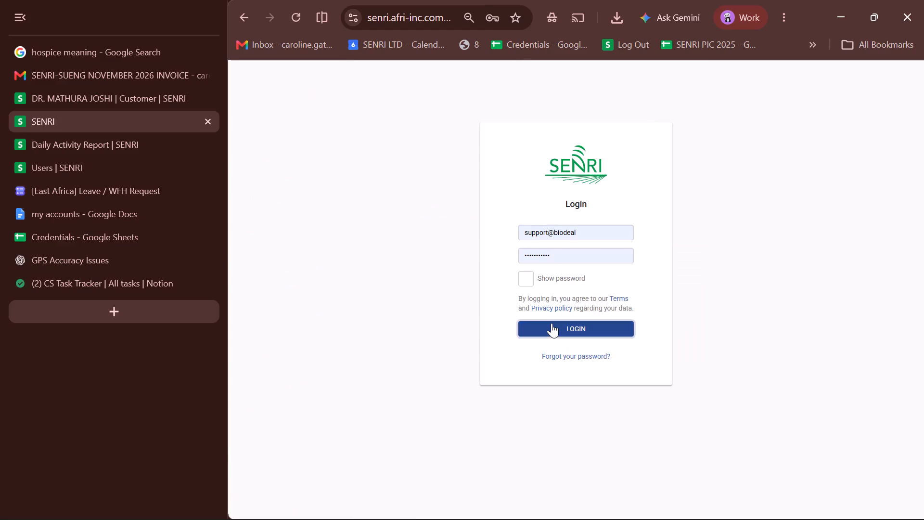